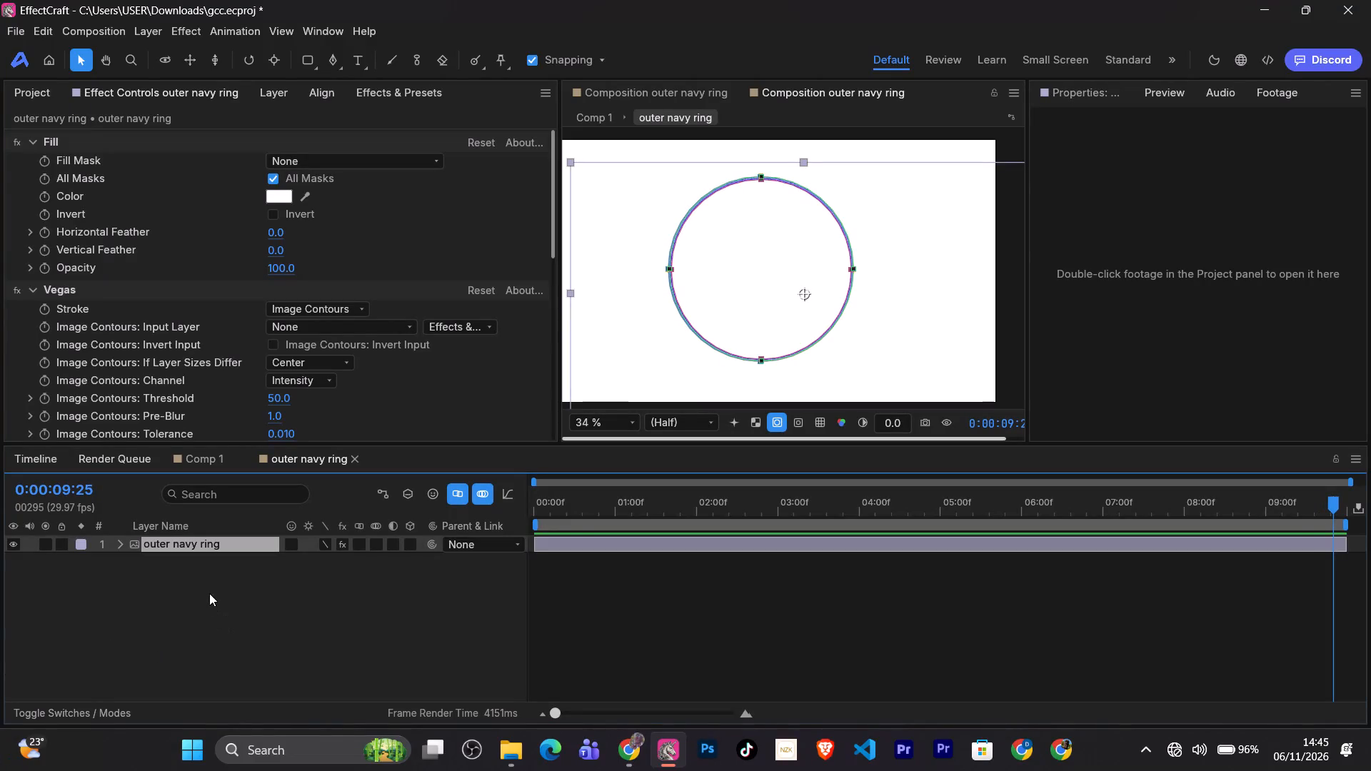
# Switch to the Chrome browser showing the instructions for animating the ring.
pyautogui.click(623, 747)
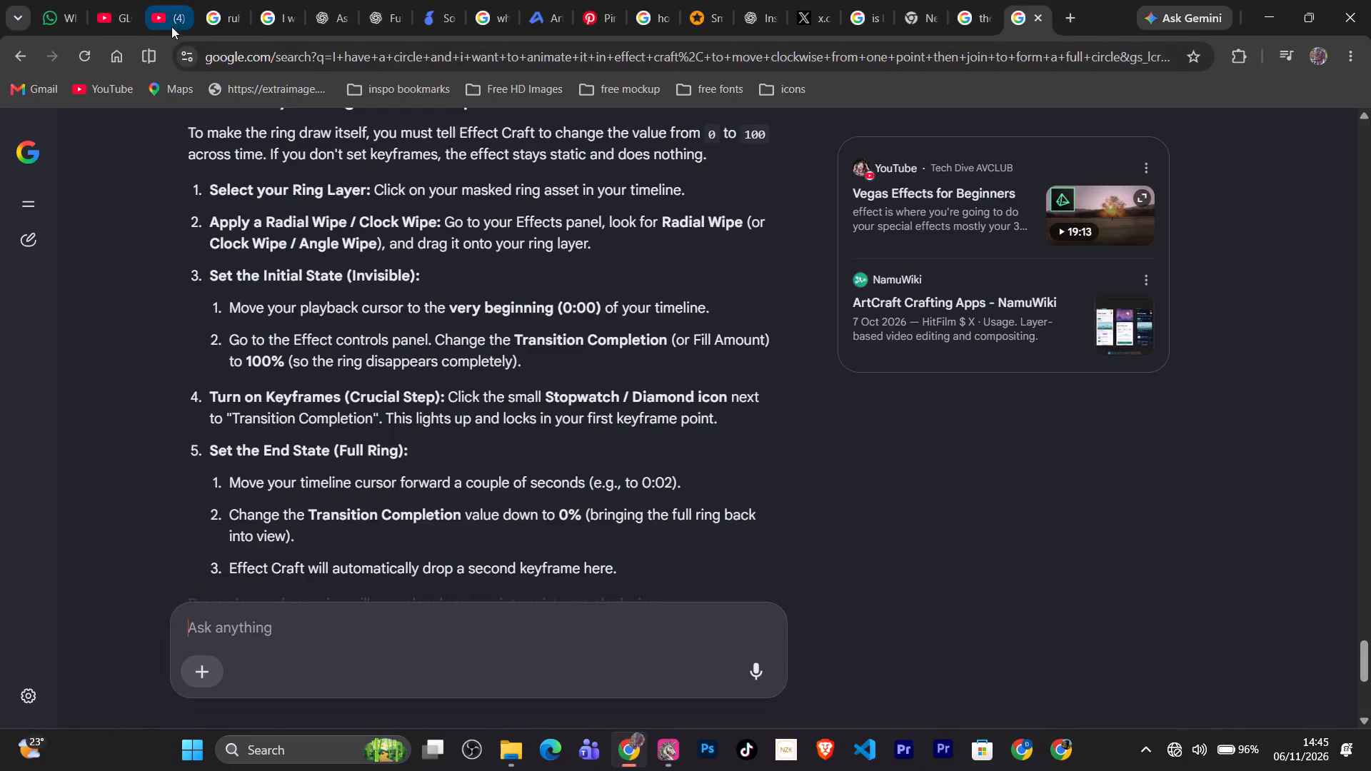
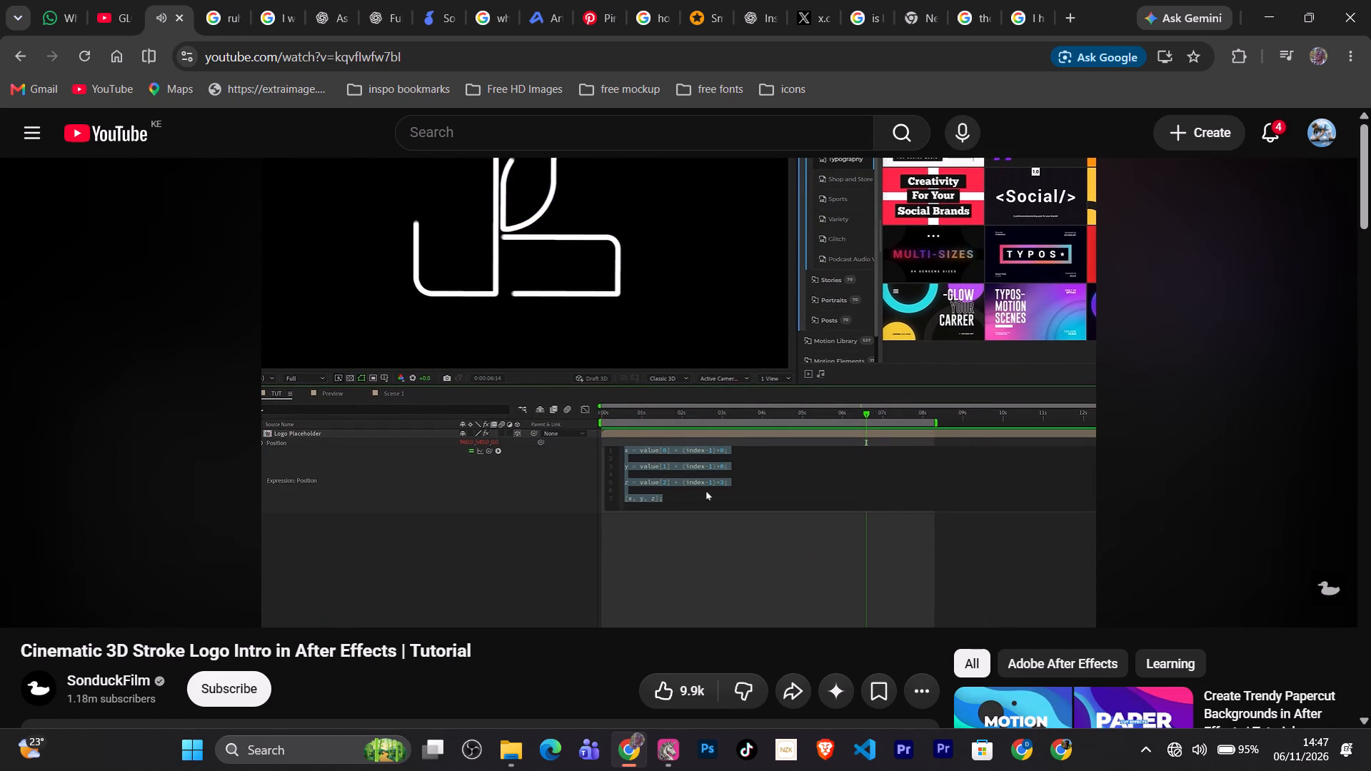
# Expand the tutorial video's description and copy the full x, y, z position expression under "Expression Used".
pyautogui.press('space')
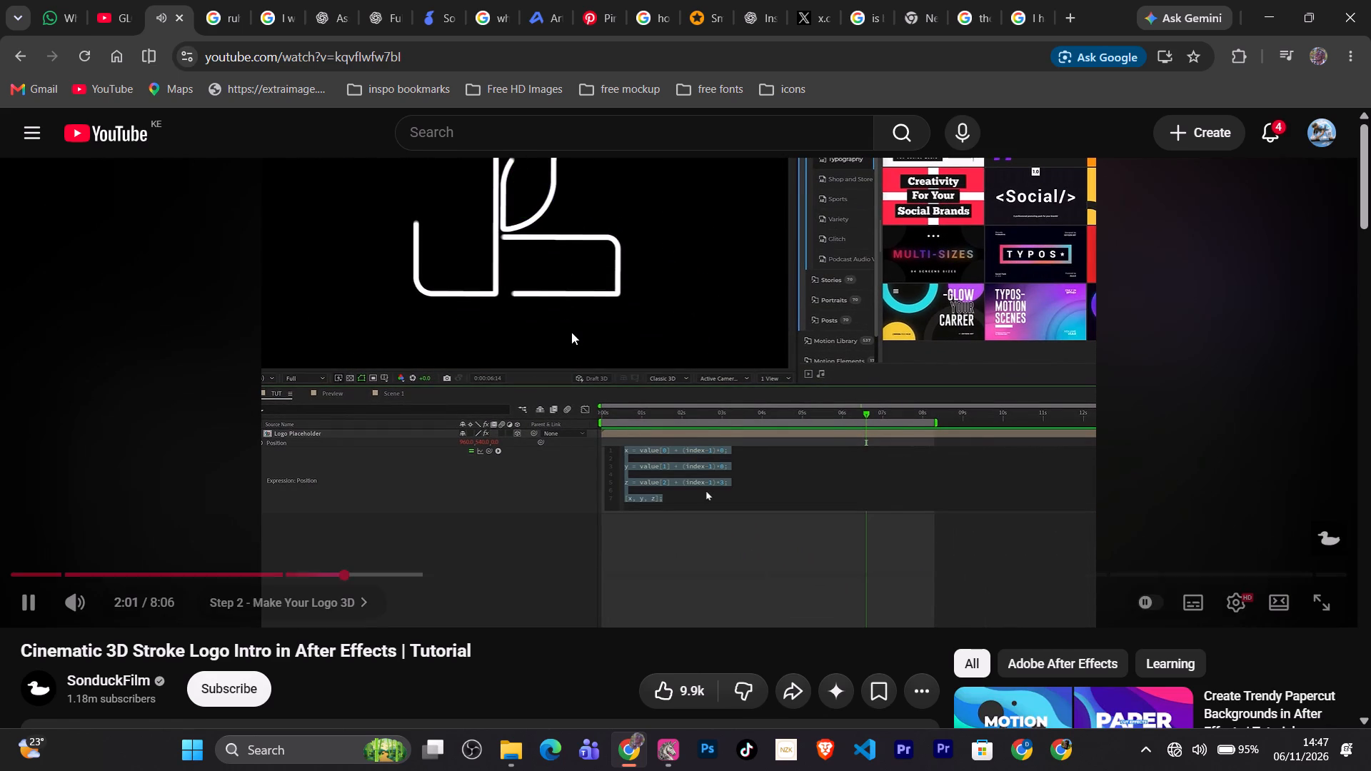
pyautogui.press('space')
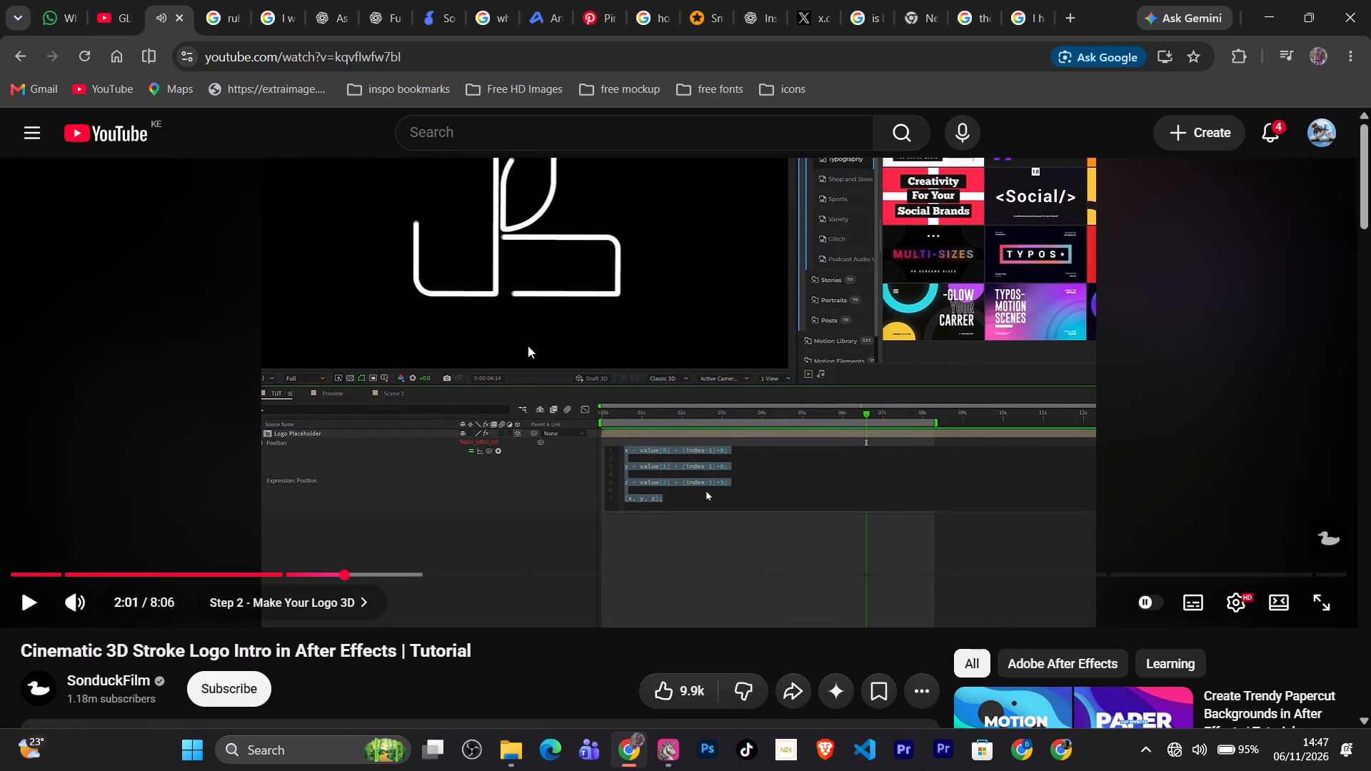
pyautogui.press('space')
pyautogui.scroll(-1, 491, 578)
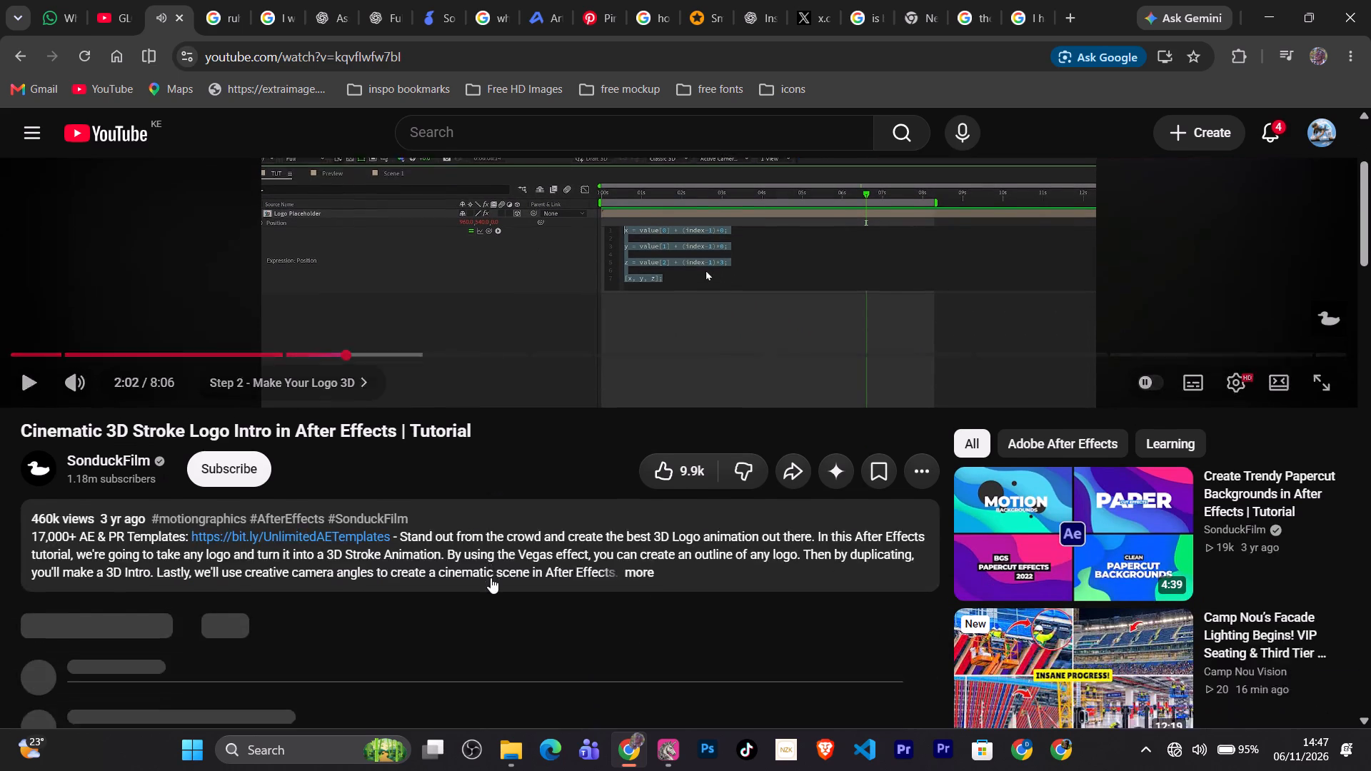
pyautogui.scroll(-2, 491, 578)
pyautogui.click(643, 540)
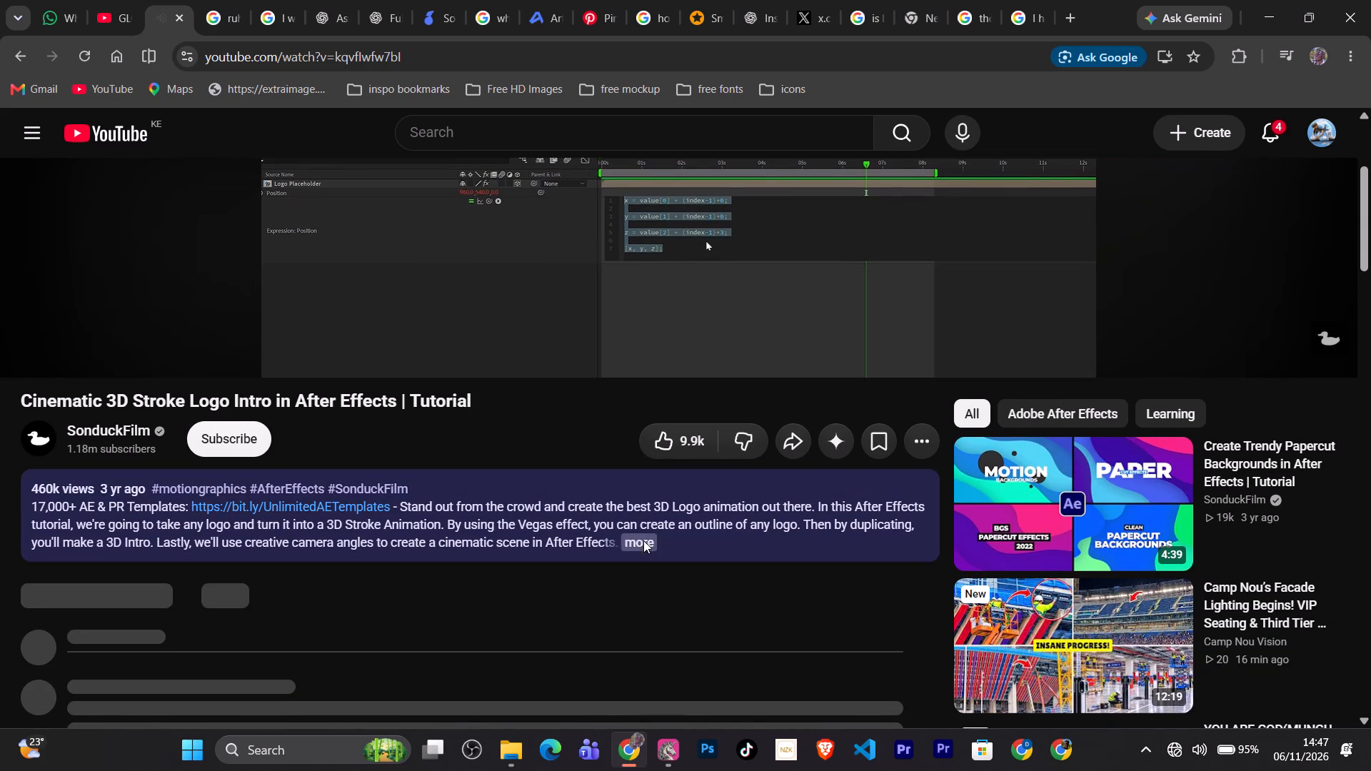
pyautogui.scroll(-4, 374, 542)
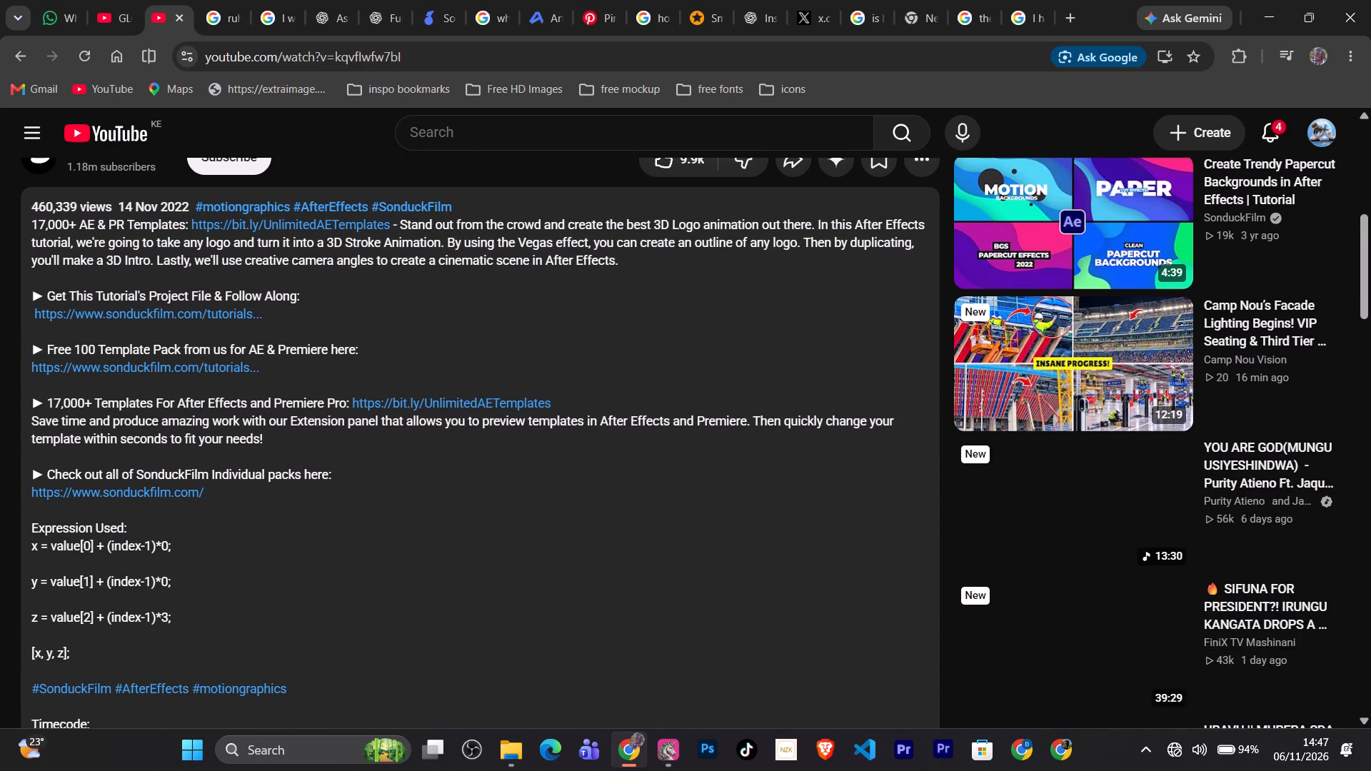
pyautogui.moveTo(32, 545); pyautogui.dragTo(89, 651)
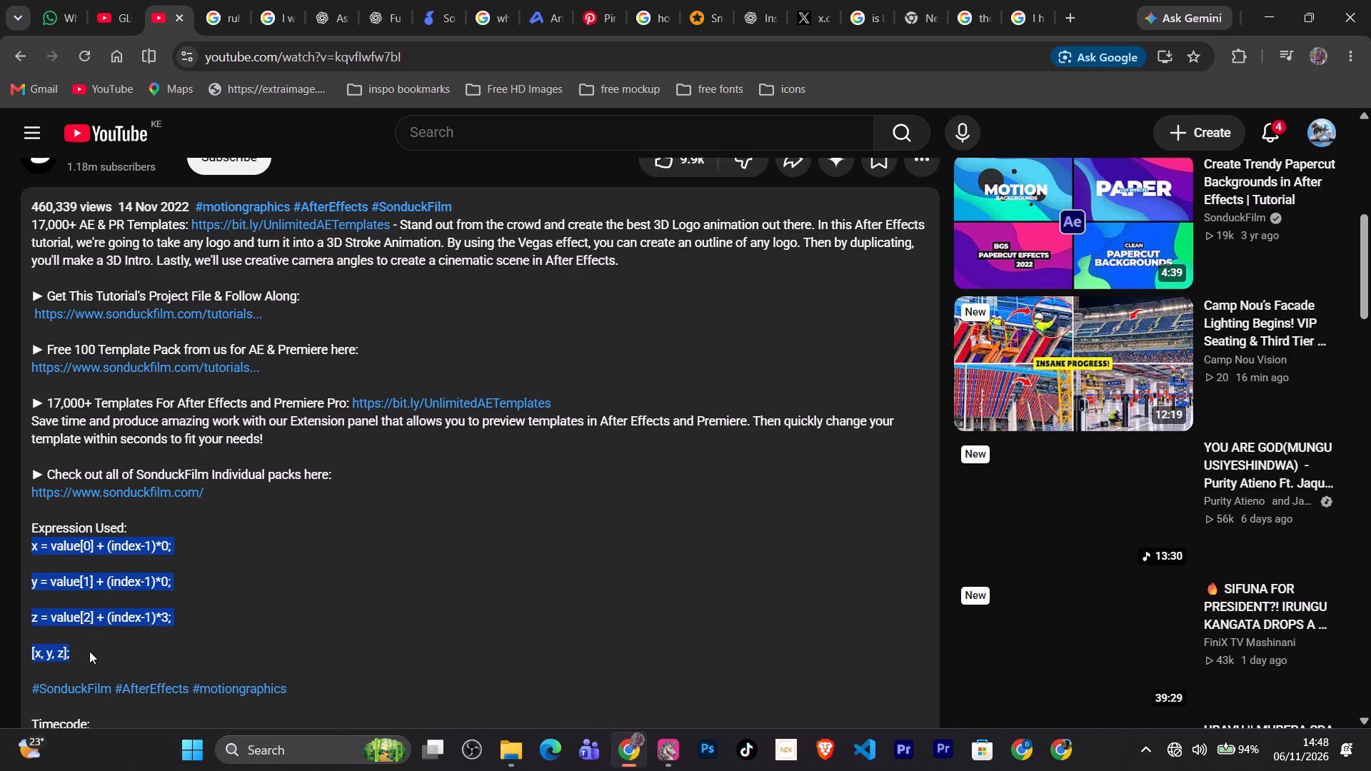
pyautogui.hotkey('ctrl', 'c')
pyautogui.click(386, 567)
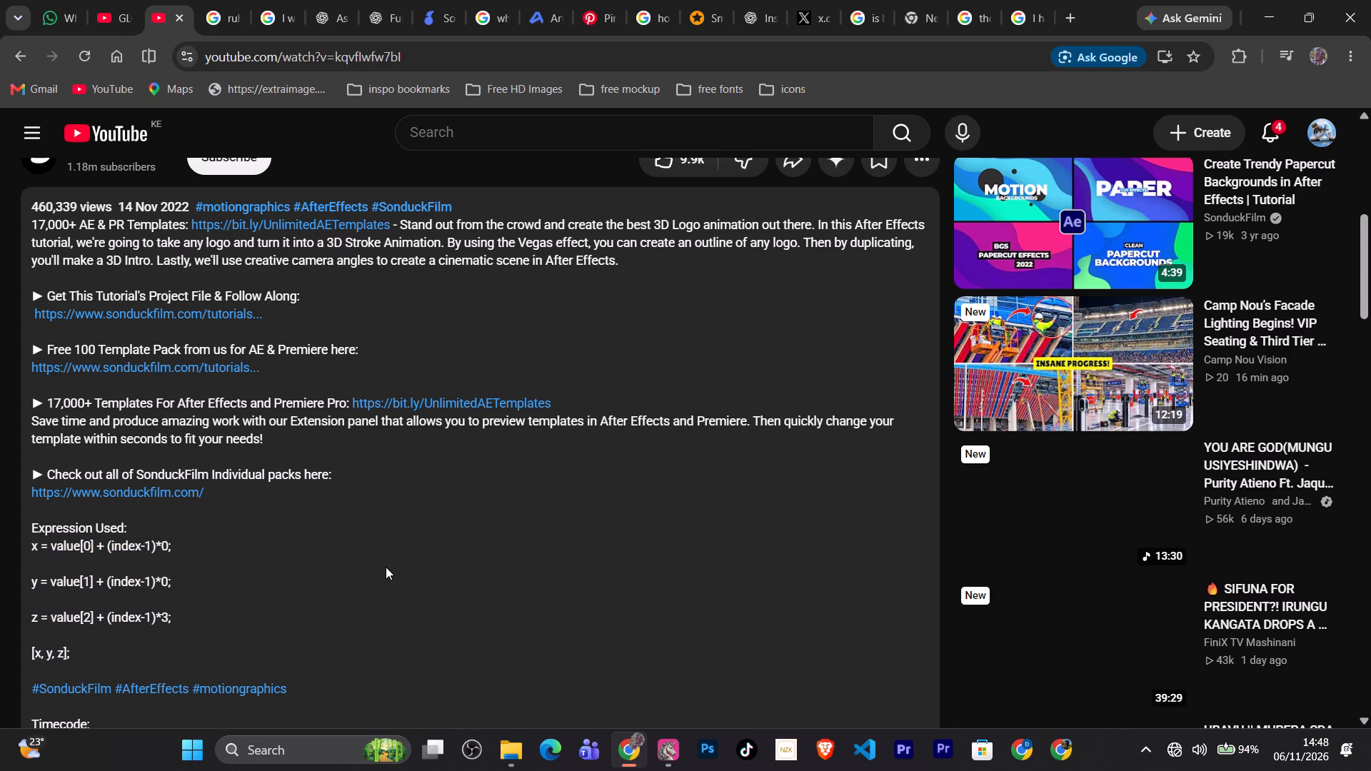
pyautogui.scroll(6, 386, 567)
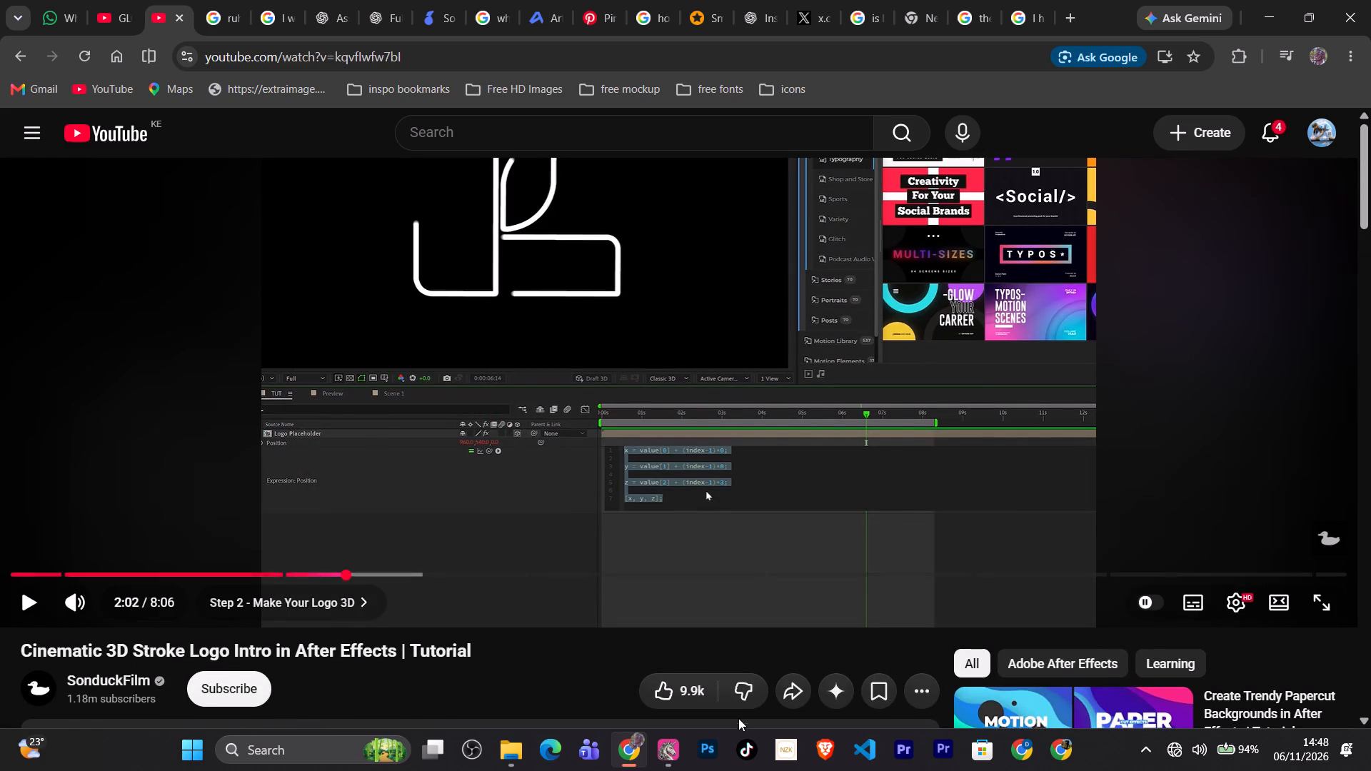
# Switch to EffectCraft and make the outer navy ring layer a 3D layer.
pyautogui.click(681, 749)
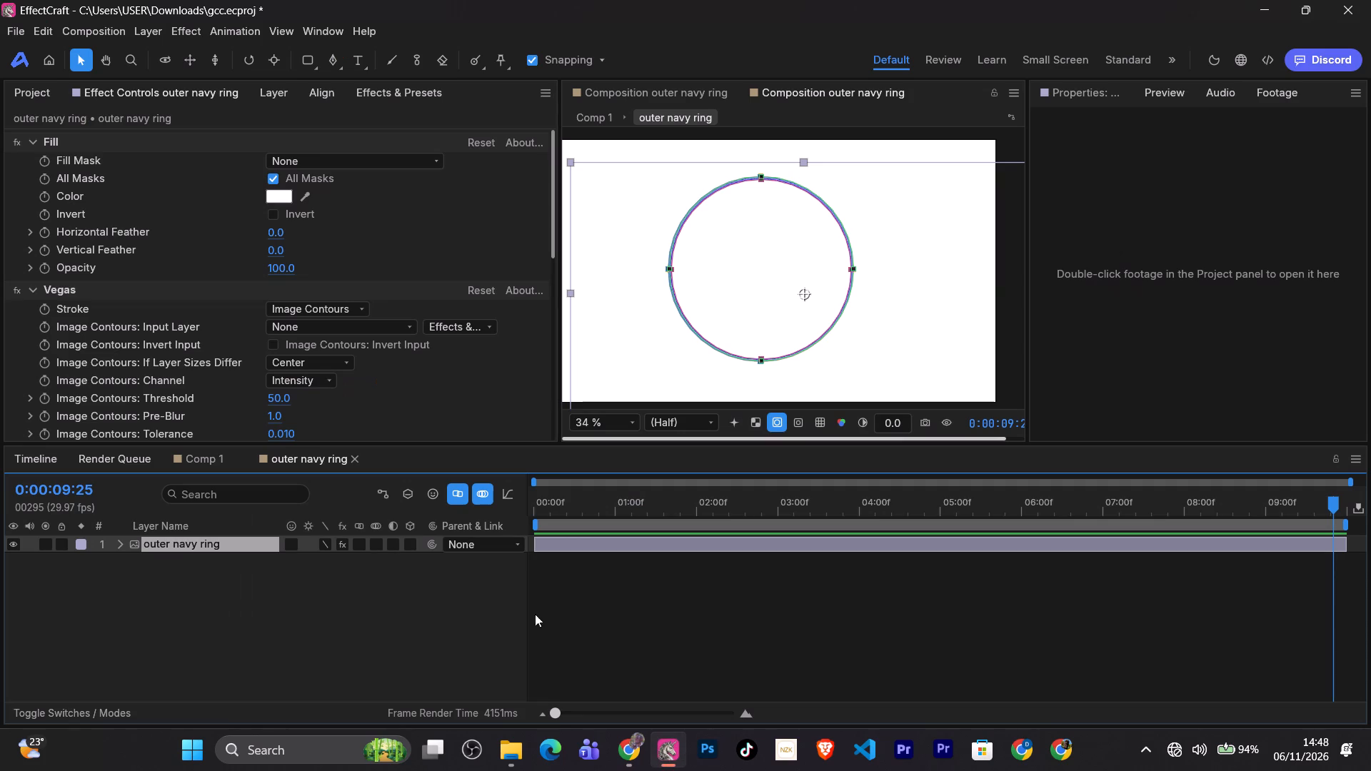
pyautogui.click(411, 544)
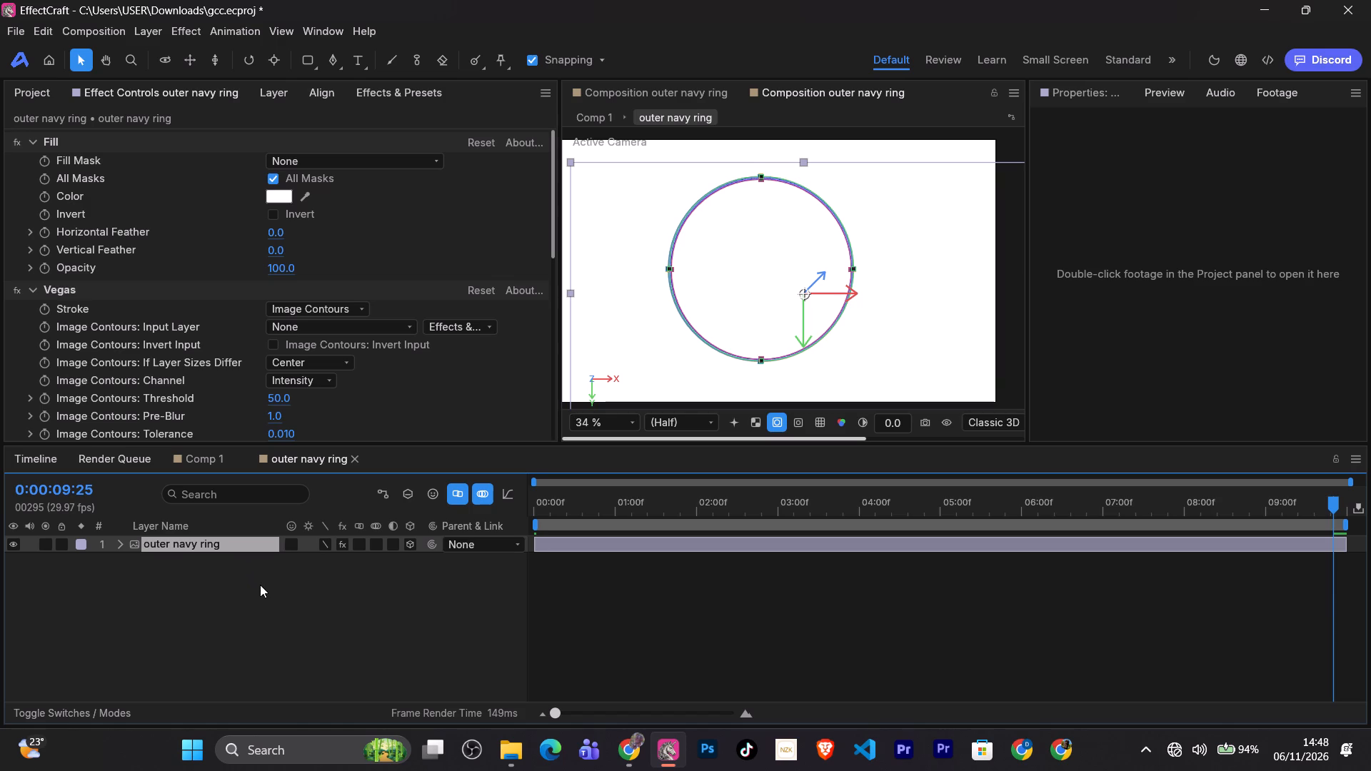
# Switch to Chrome and replay the tutorial section around 1:50 to examine how the Position expression is set up.
pyautogui.click(631, 755)
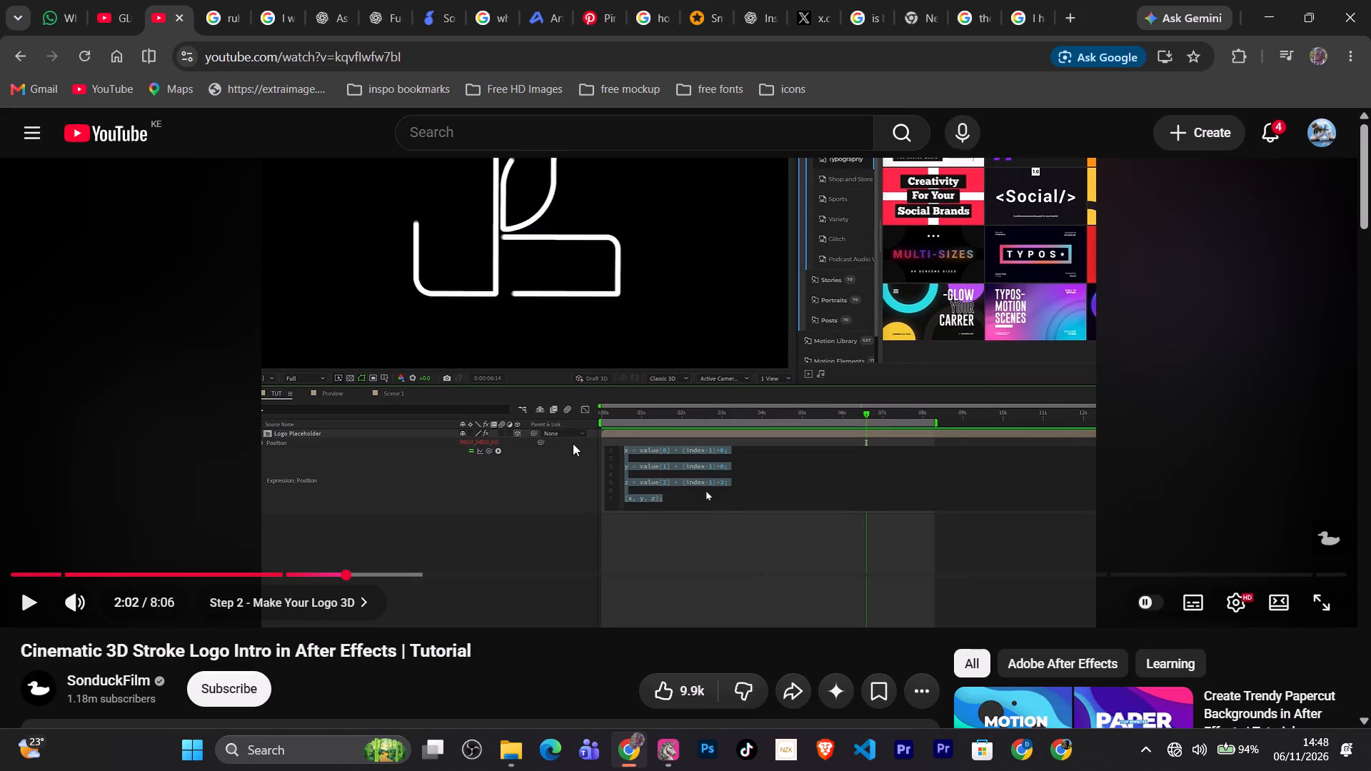
pyautogui.press('Left')
pyautogui.press('space')
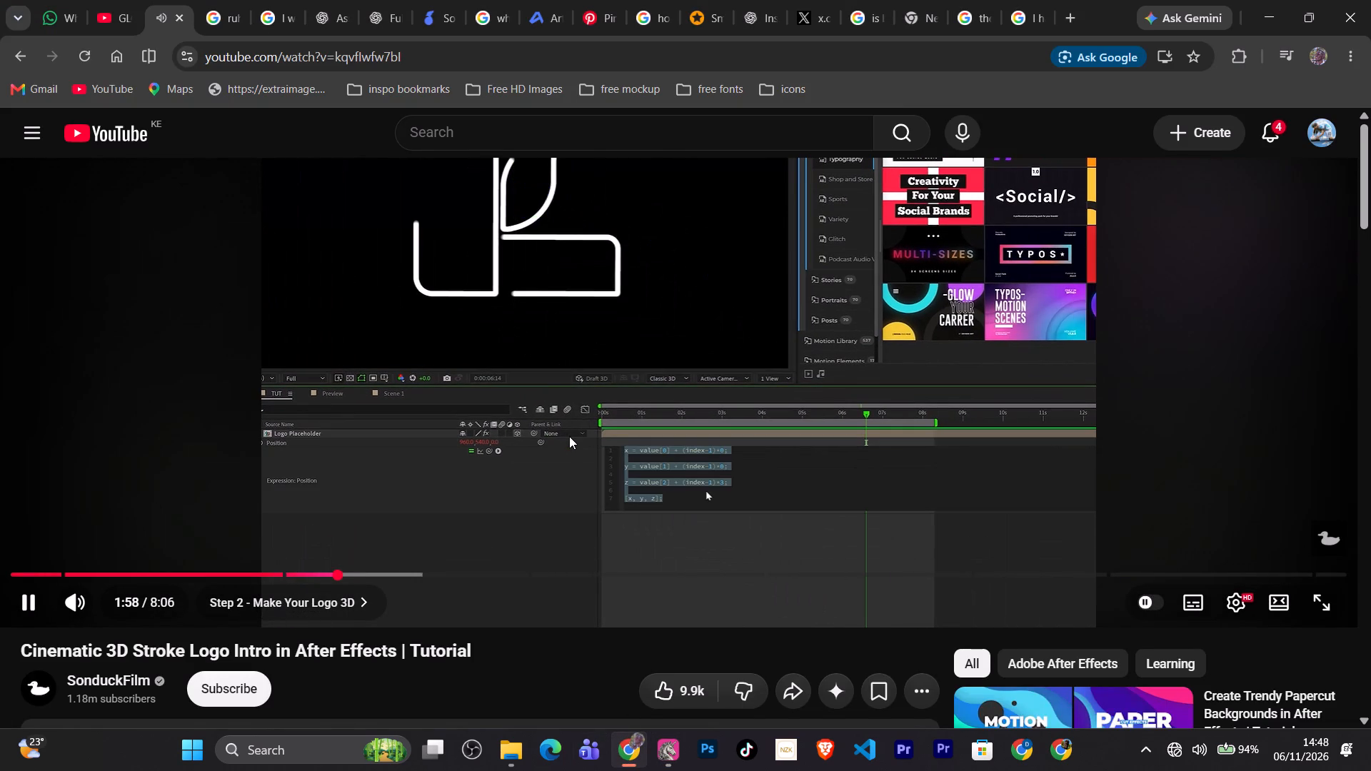
pyautogui.press('space')
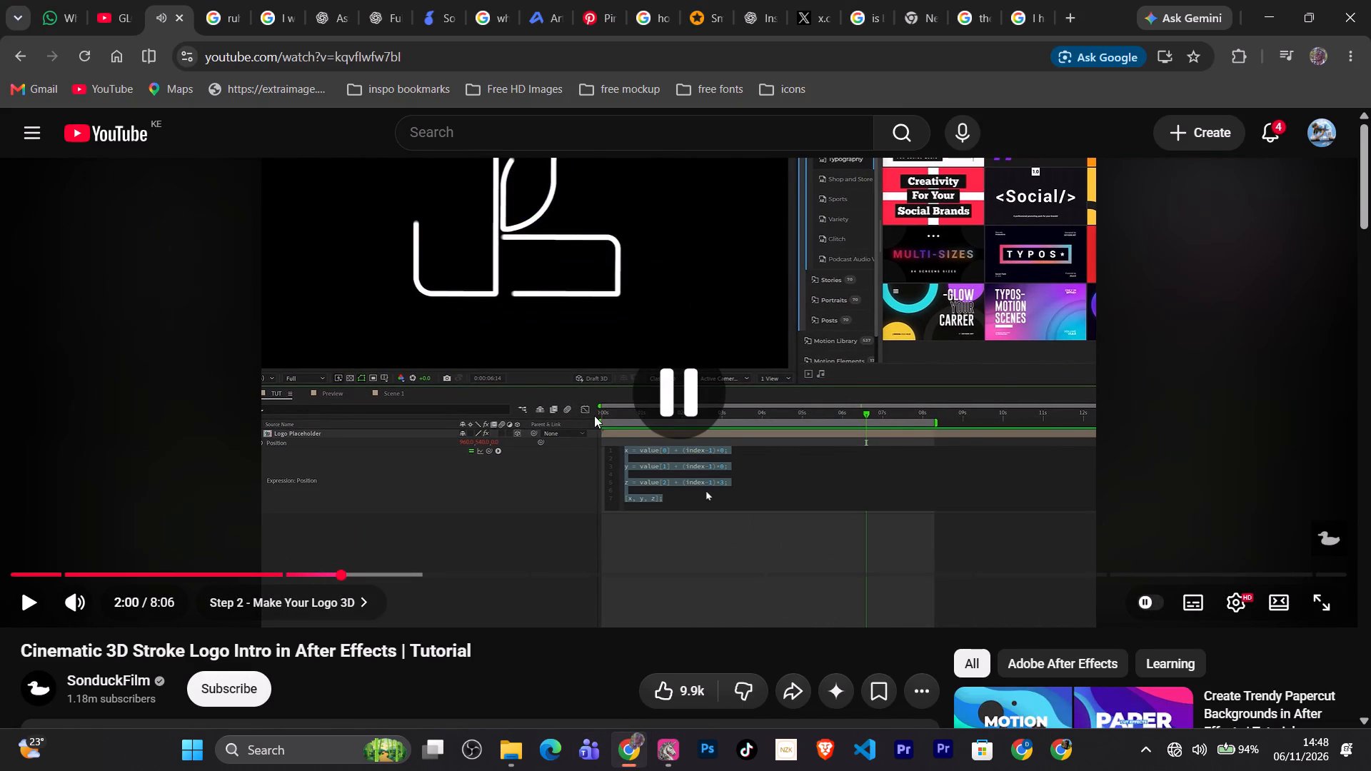
pyautogui.press('Left')
pyautogui.press('Left')
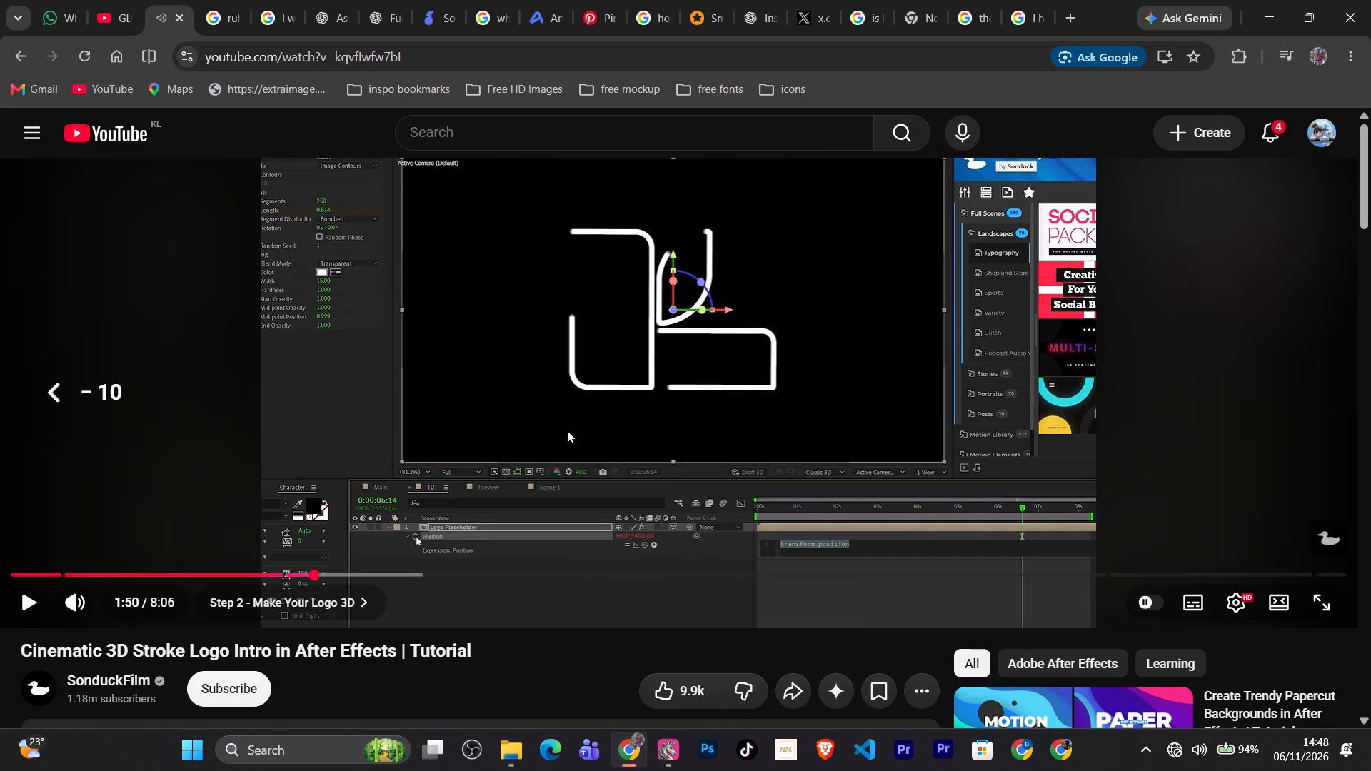
pyautogui.press('space')
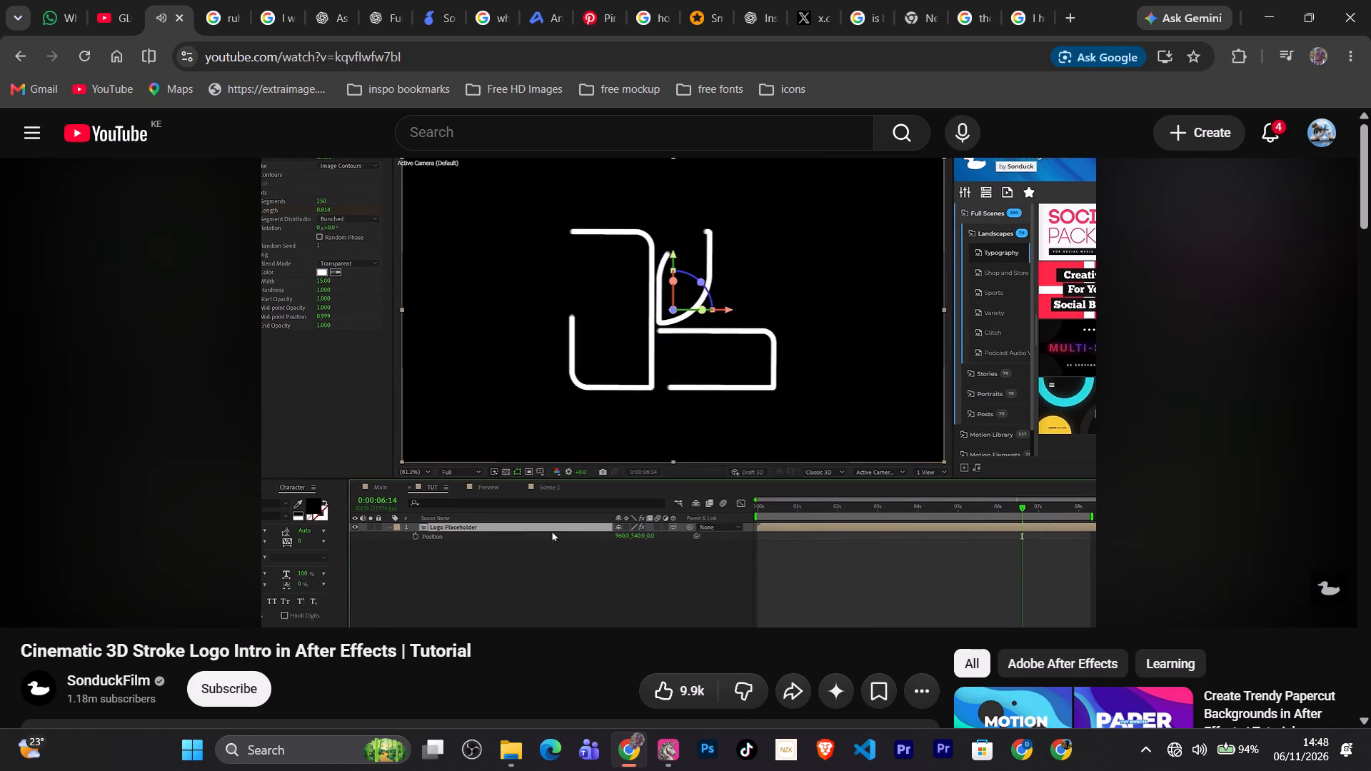
pyautogui.press('space')
pyautogui.press('space')
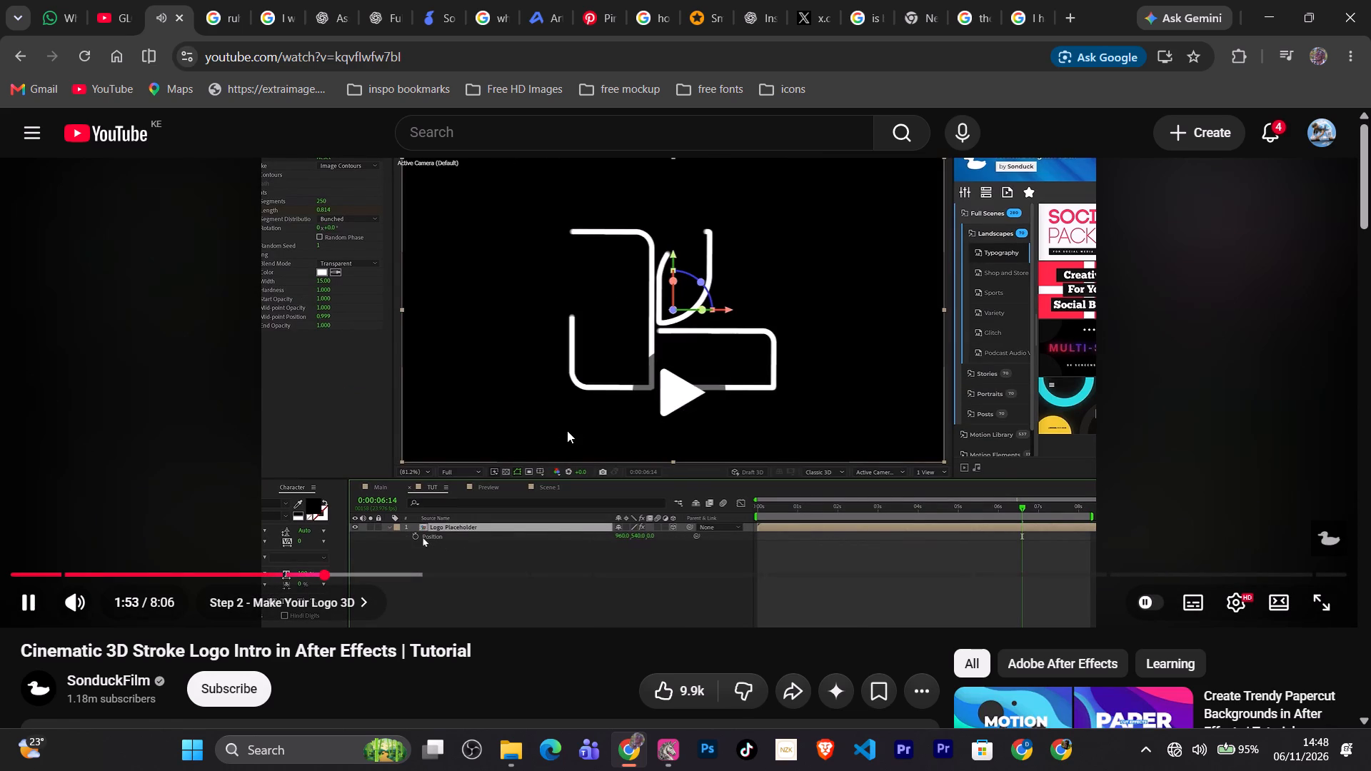
pyautogui.press('space')
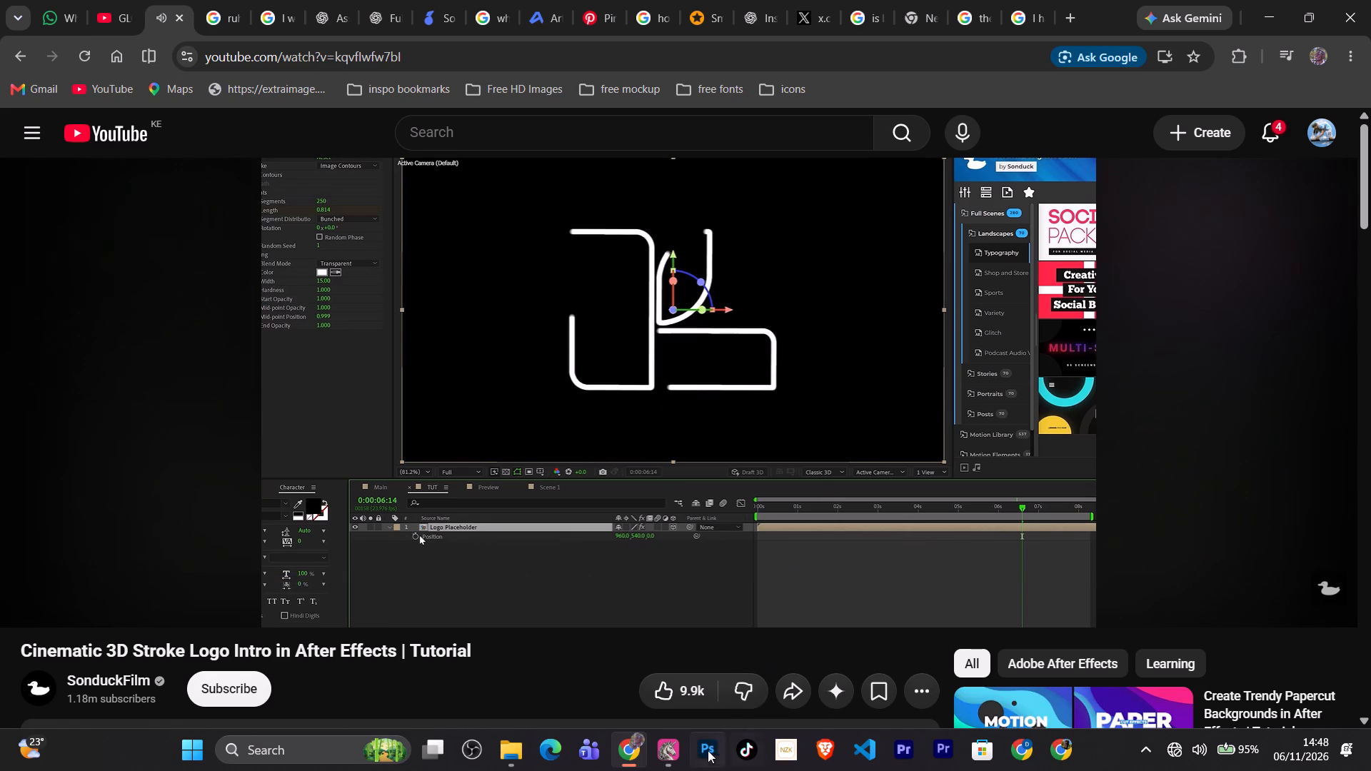
# Switch to EffectCraft and reveal the Position property of the outer navy ring layer.
pyautogui.click(673, 756)
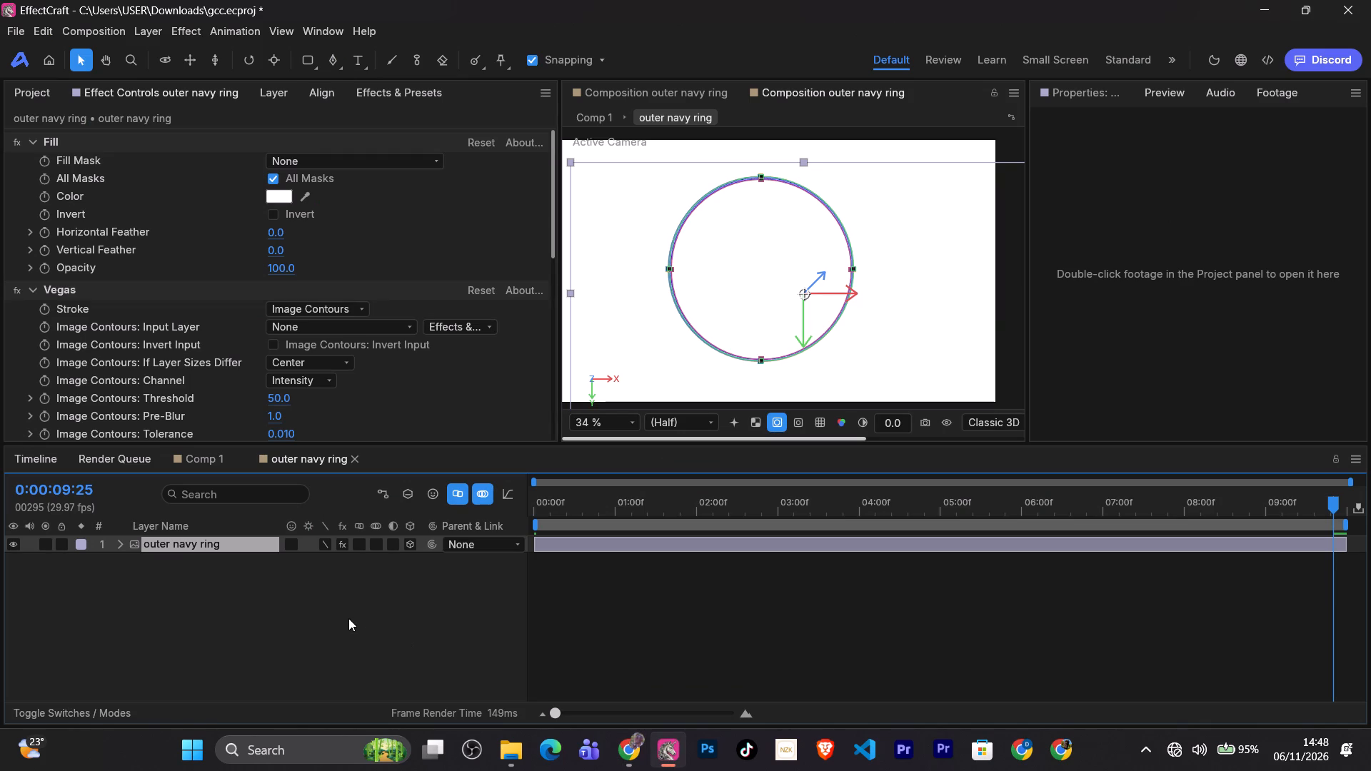
pyautogui.press('p')
pyautogui.moveTo(348, 618); pyautogui.dragTo(346, 616)
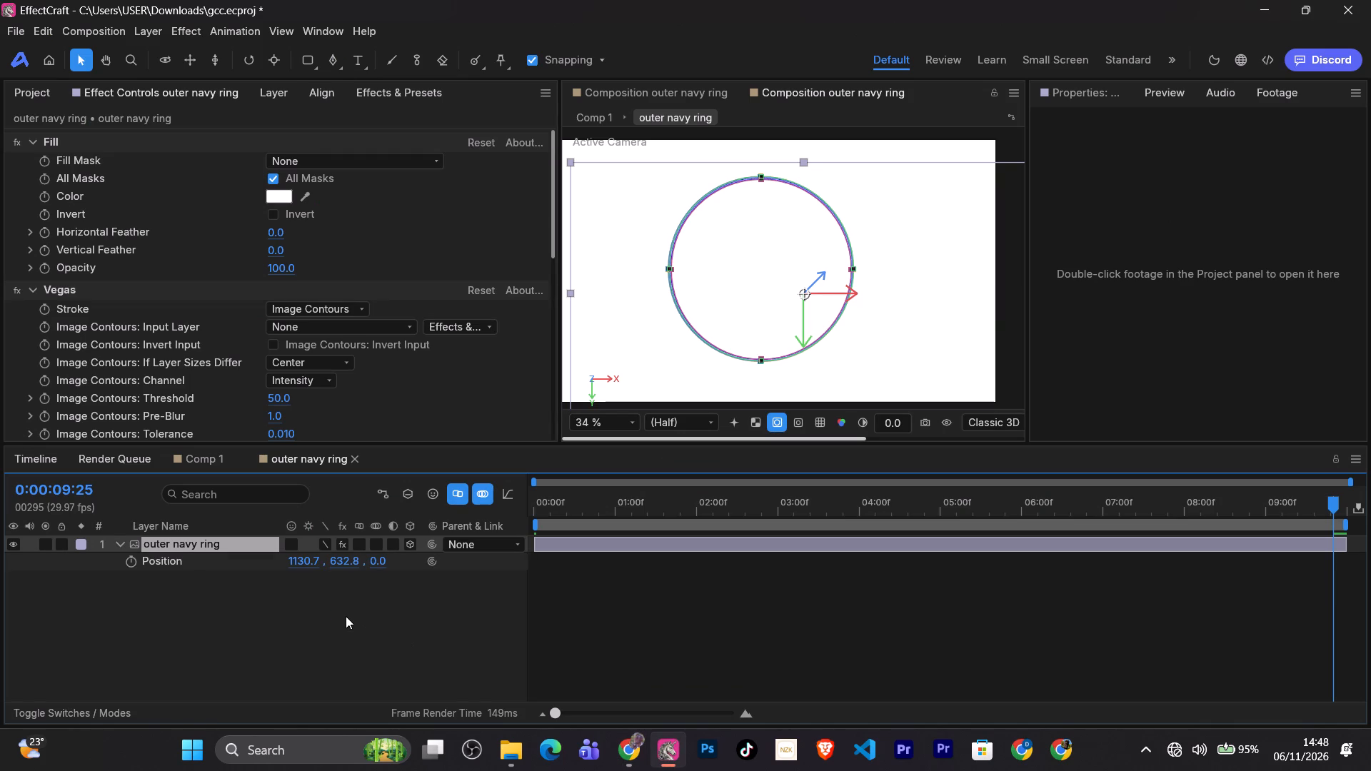
pyautogui.moveTo(346, 616); pyautogui.dragTo(167, 601)
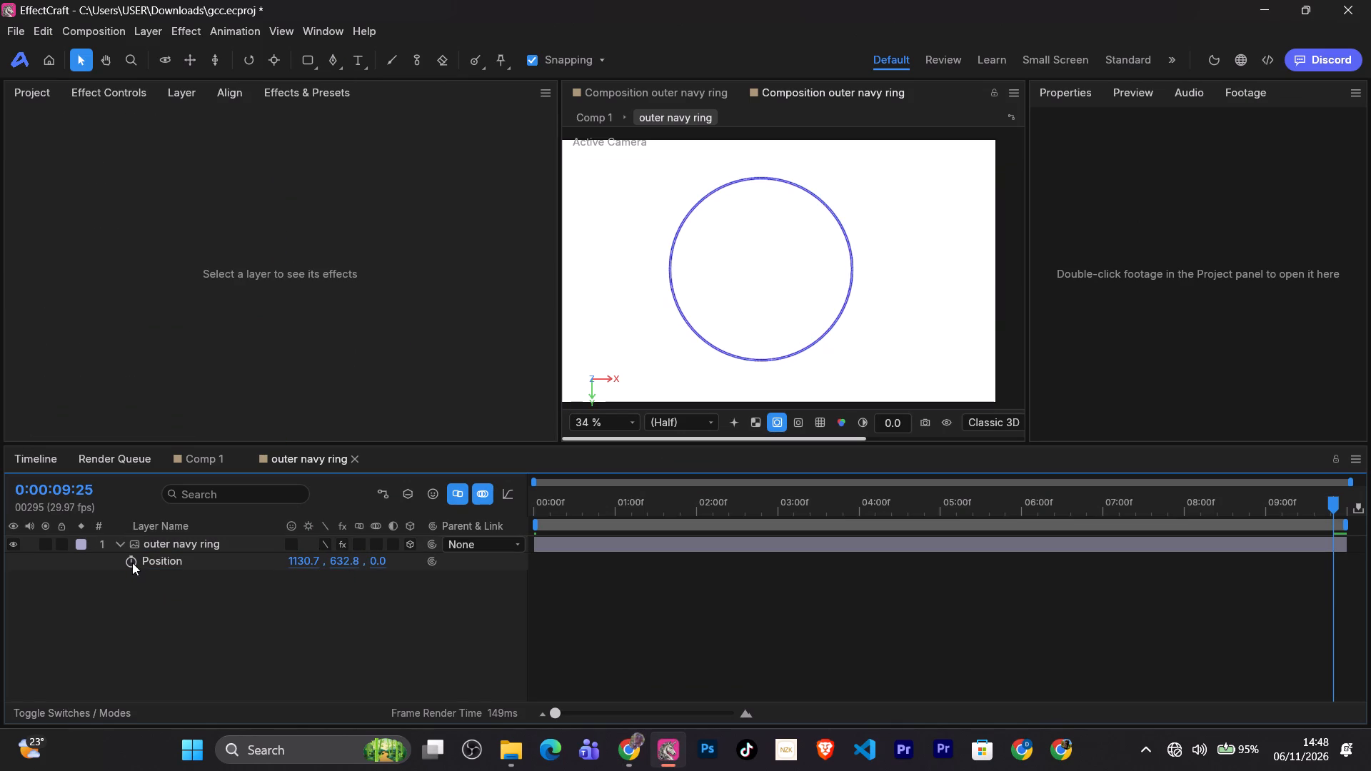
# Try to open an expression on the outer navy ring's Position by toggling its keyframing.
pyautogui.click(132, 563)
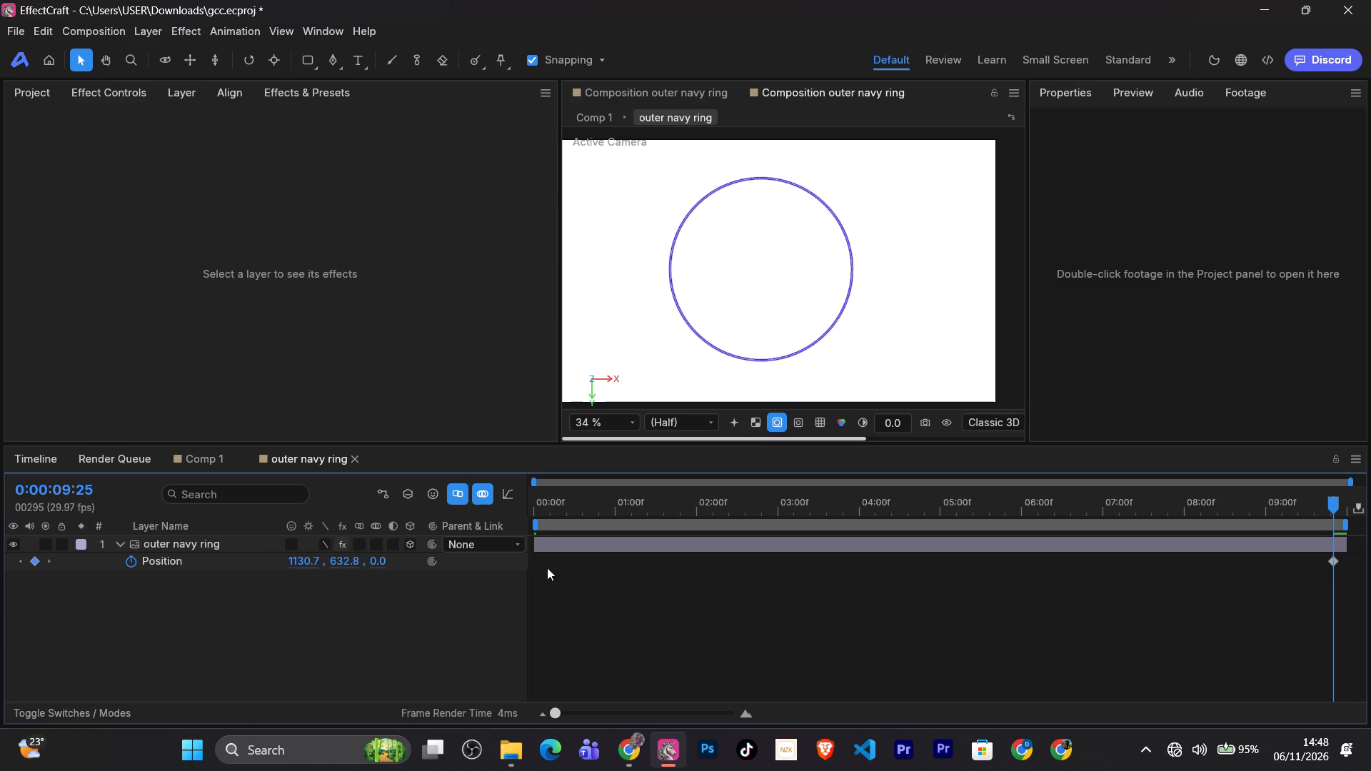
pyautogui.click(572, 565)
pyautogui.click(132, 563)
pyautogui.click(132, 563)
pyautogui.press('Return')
# Switch to Chrome and replay the tutorial section around 1:54 to examine how the Position expression is opened.
pyautogui.click(635, 742)
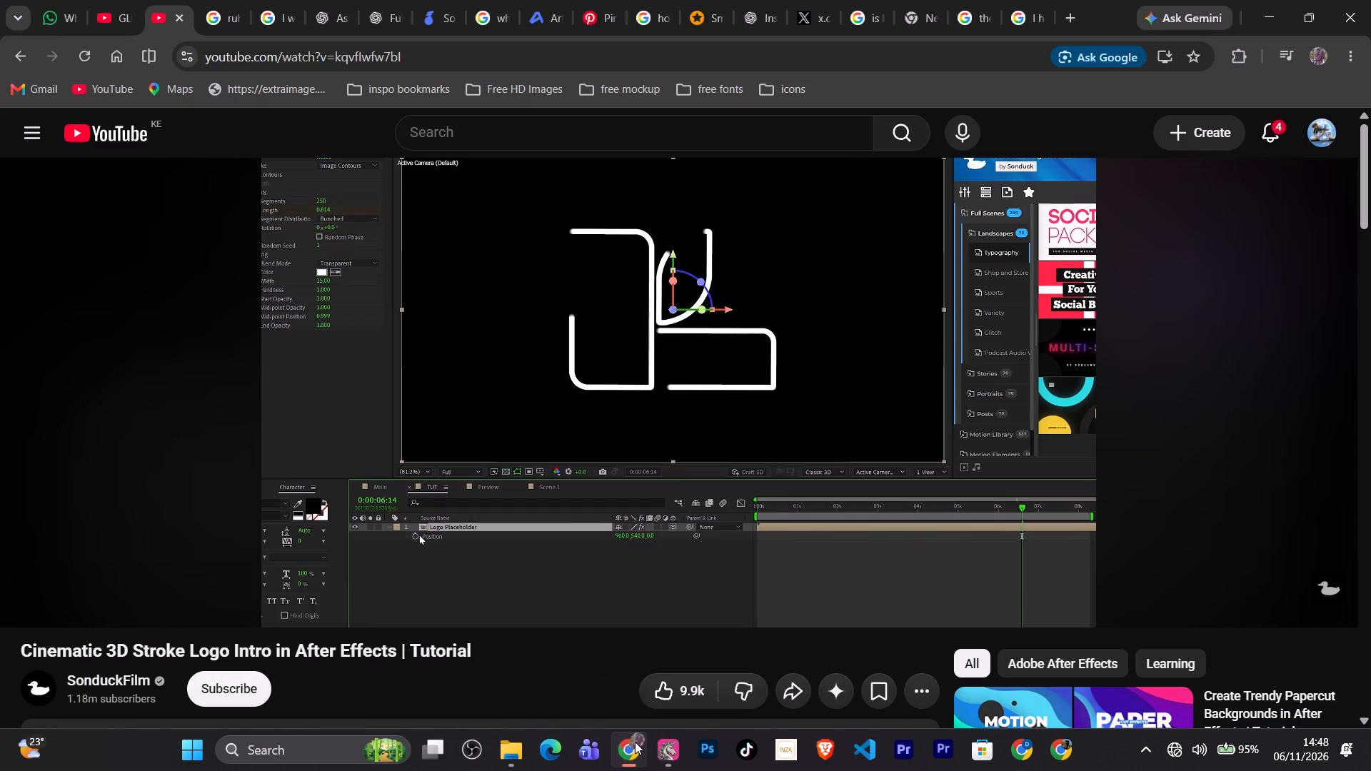
pyautogui.press('space')
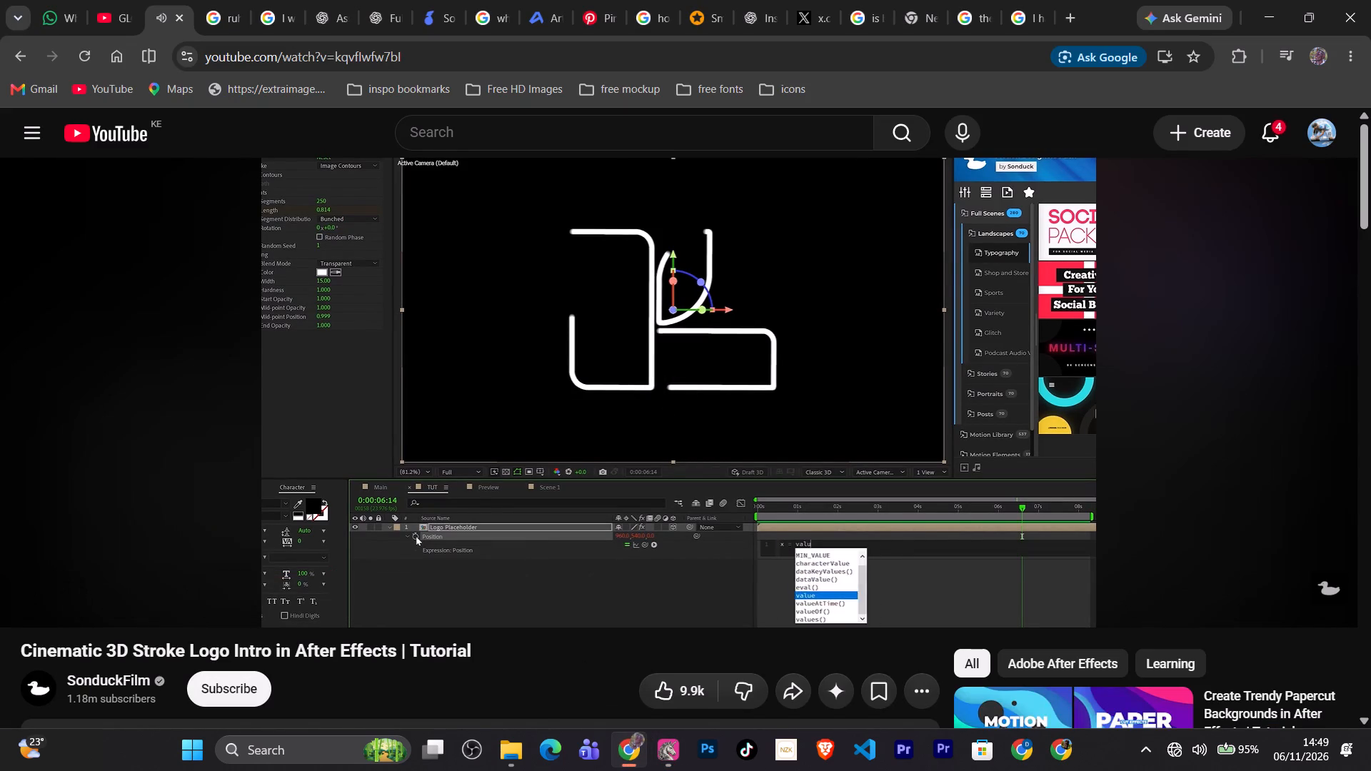
pyautogui.press('space')
pyautogui.press('Left')
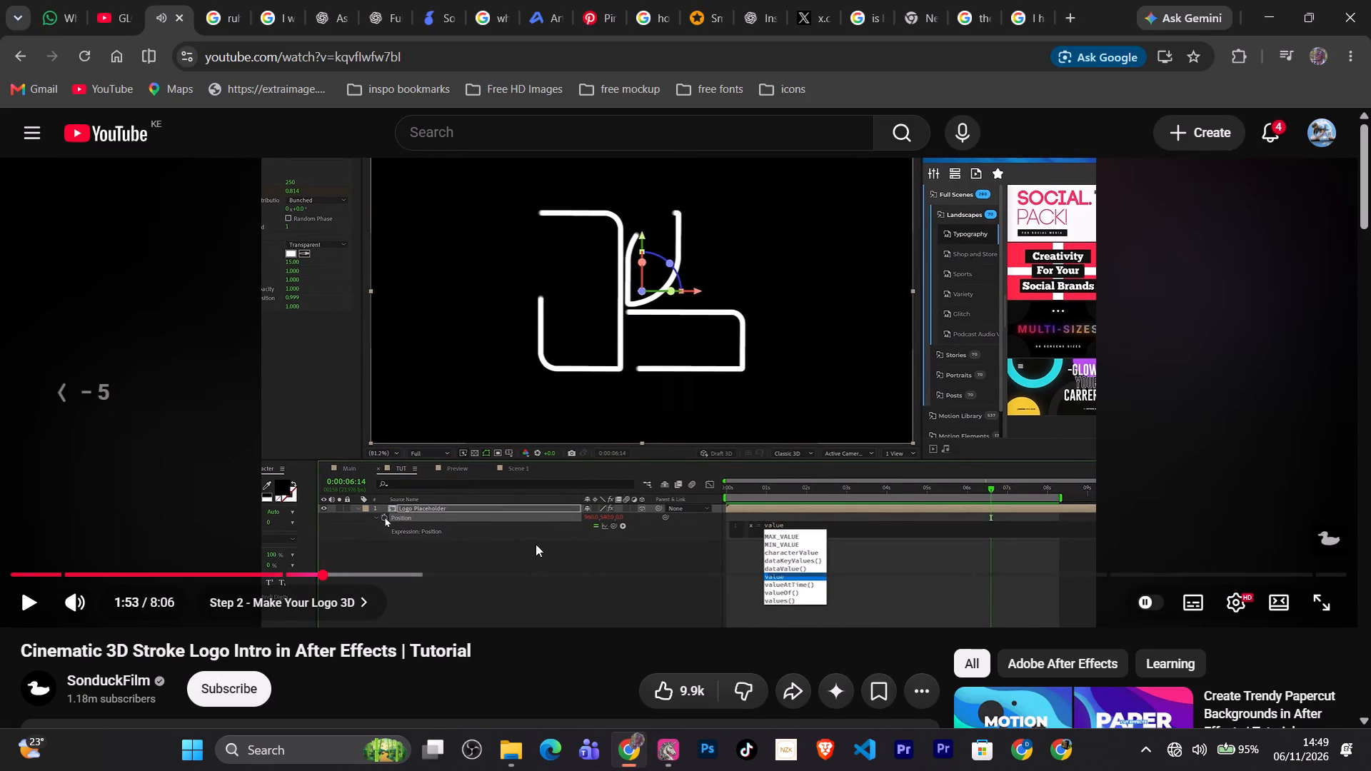
pyautogui.press('space')
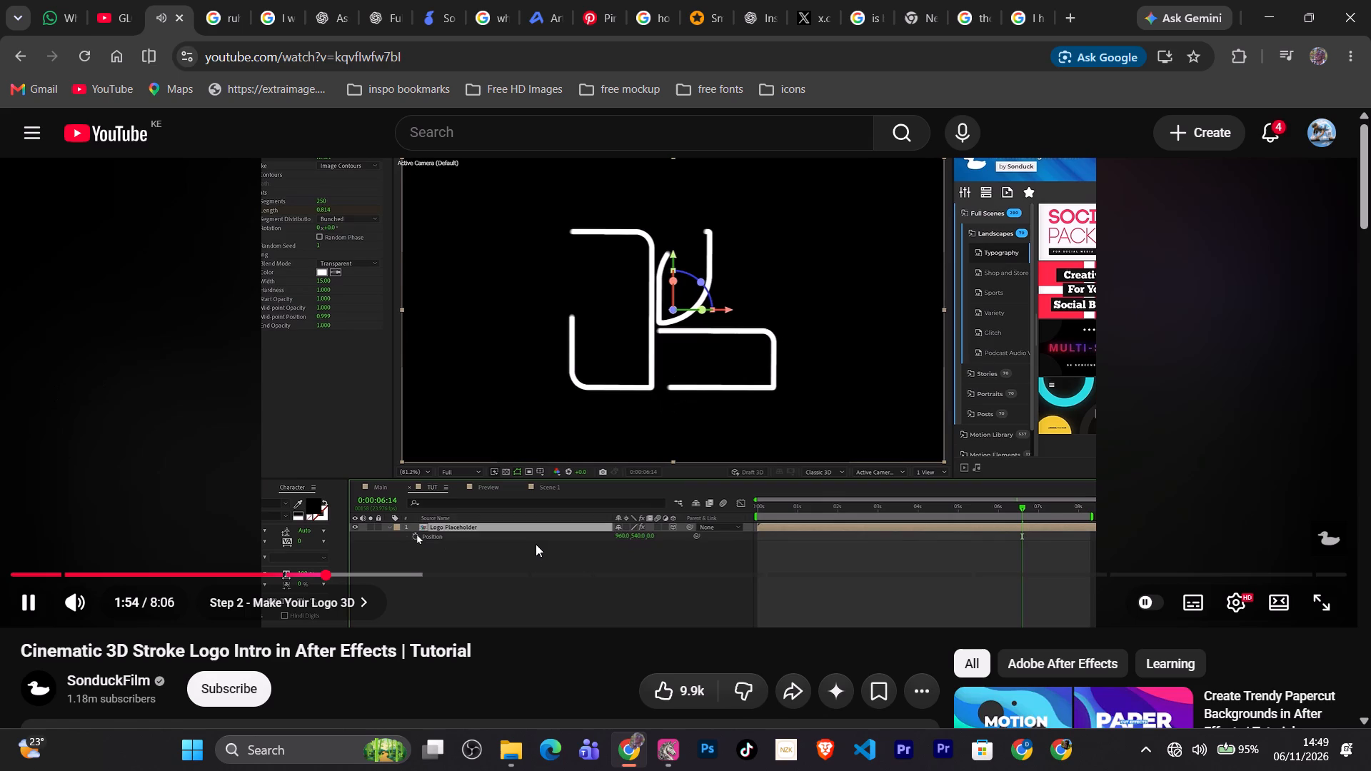
pyautogui.press('space')
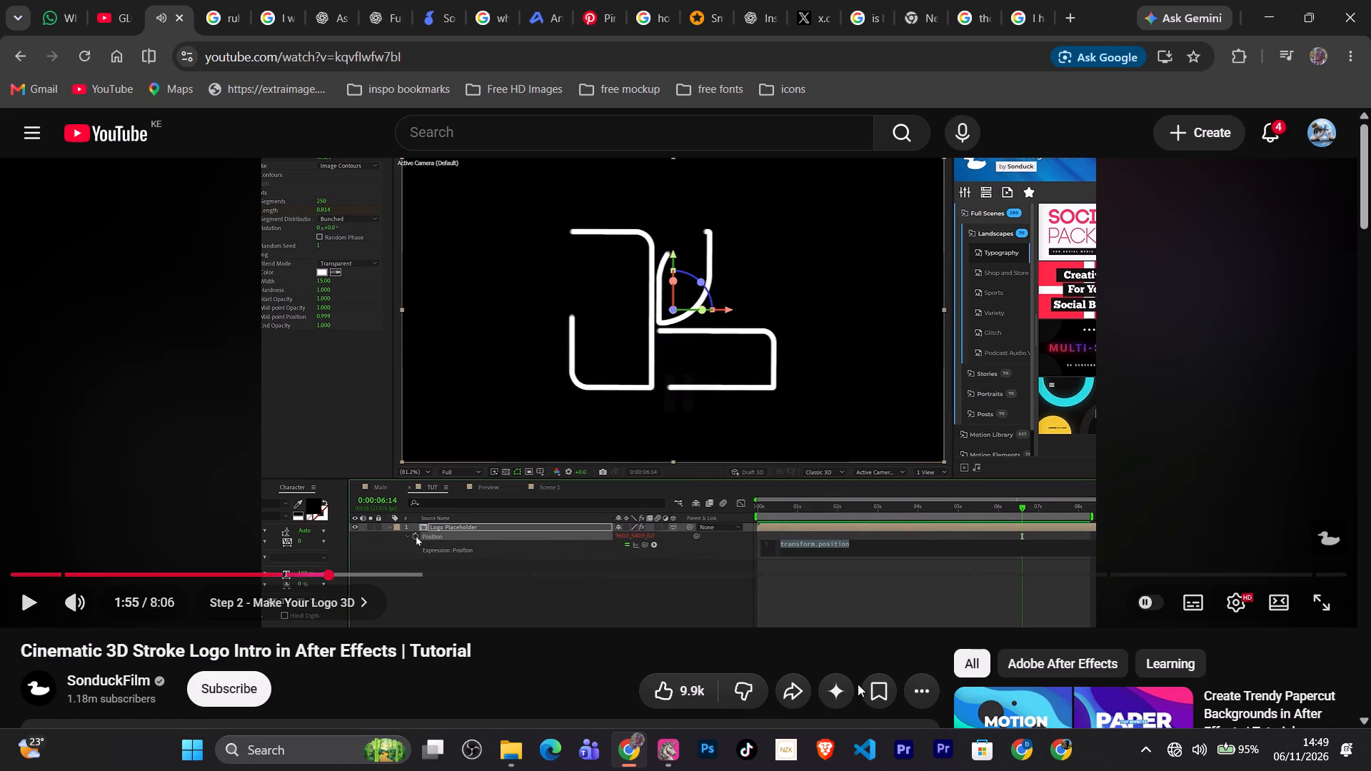
# In EffectCraft, replace the ring's Position keyframing with the copied expression, offsetting x and y by (index-1)*0 and z by (index-1)*3.
pyautogui.click(661, 752)
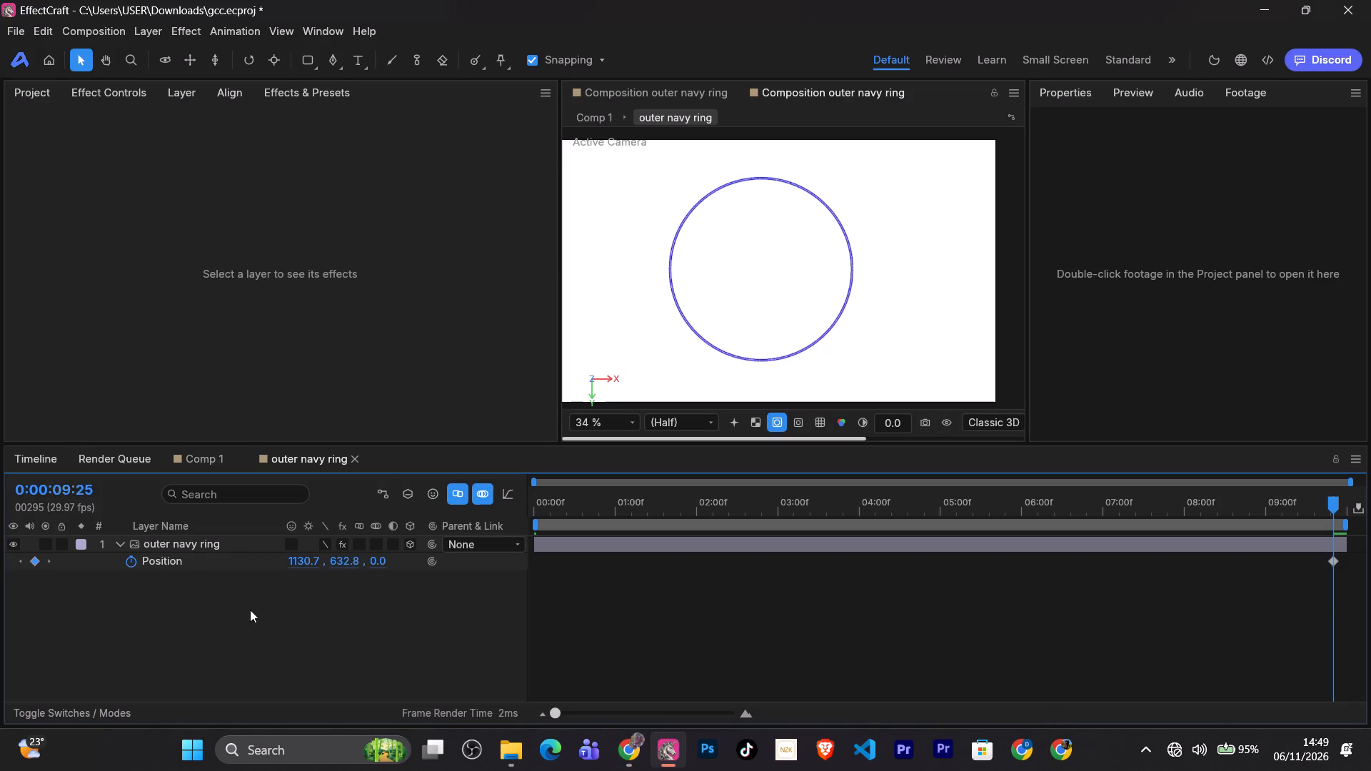
pyautogui.click(130, 565)
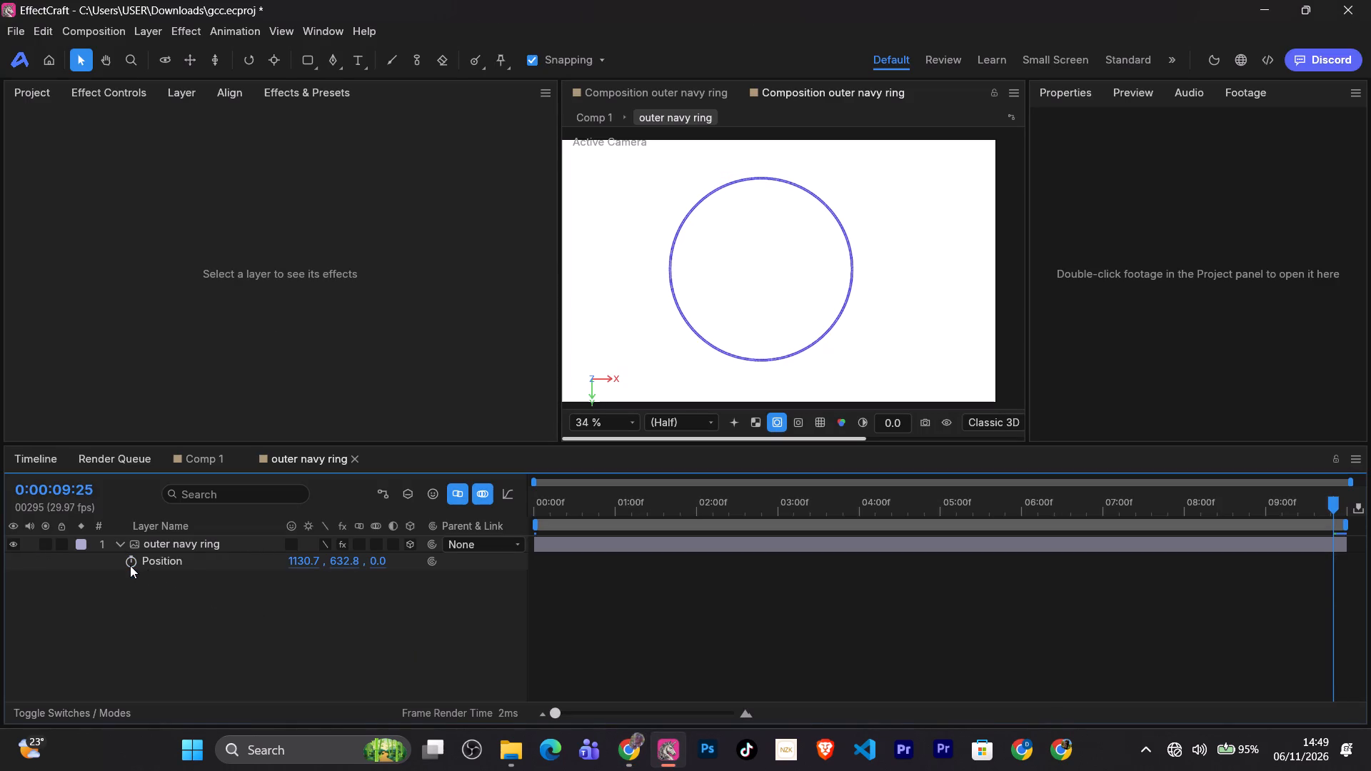
pyautogui.keyDown('alt'); pyautogui.click(130, 565); pyautogui.keyUp('alt')
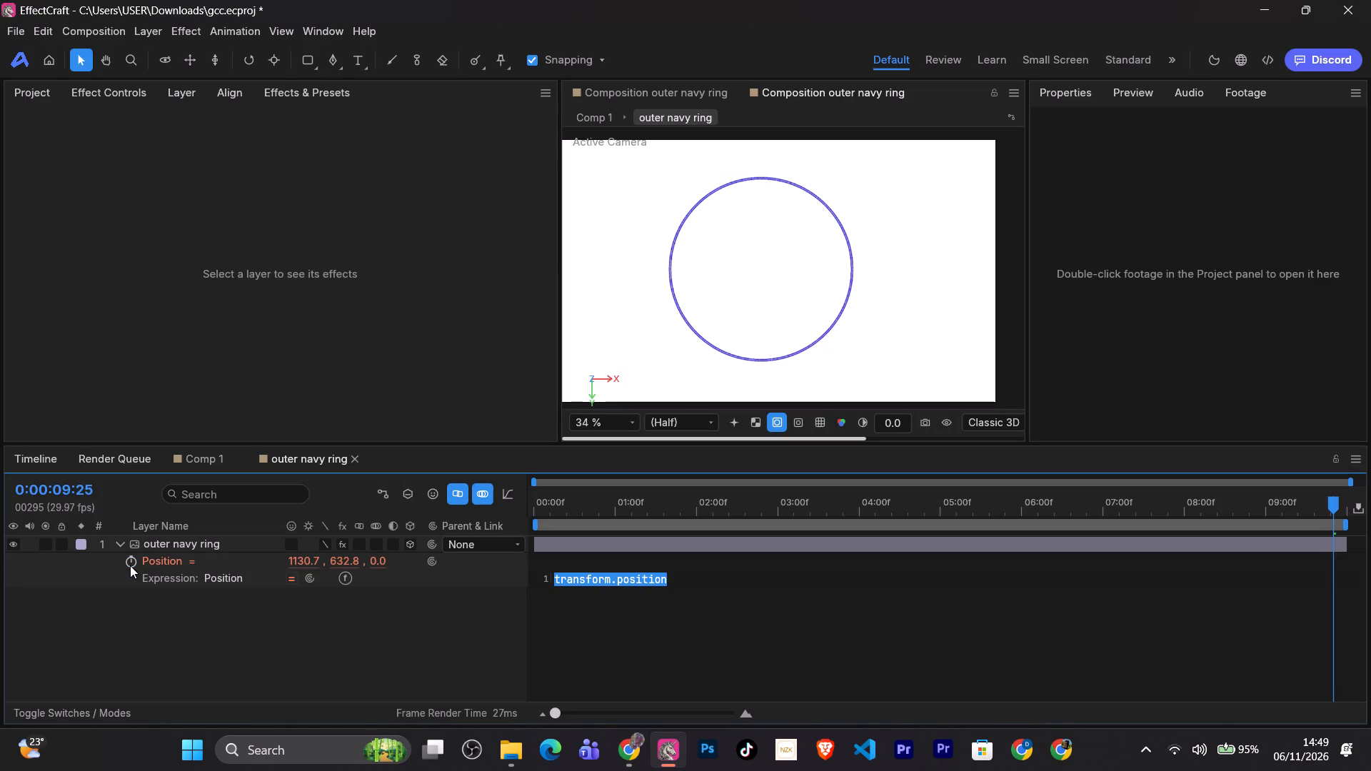
pyautogui.hotkey('ctrl', 'v')
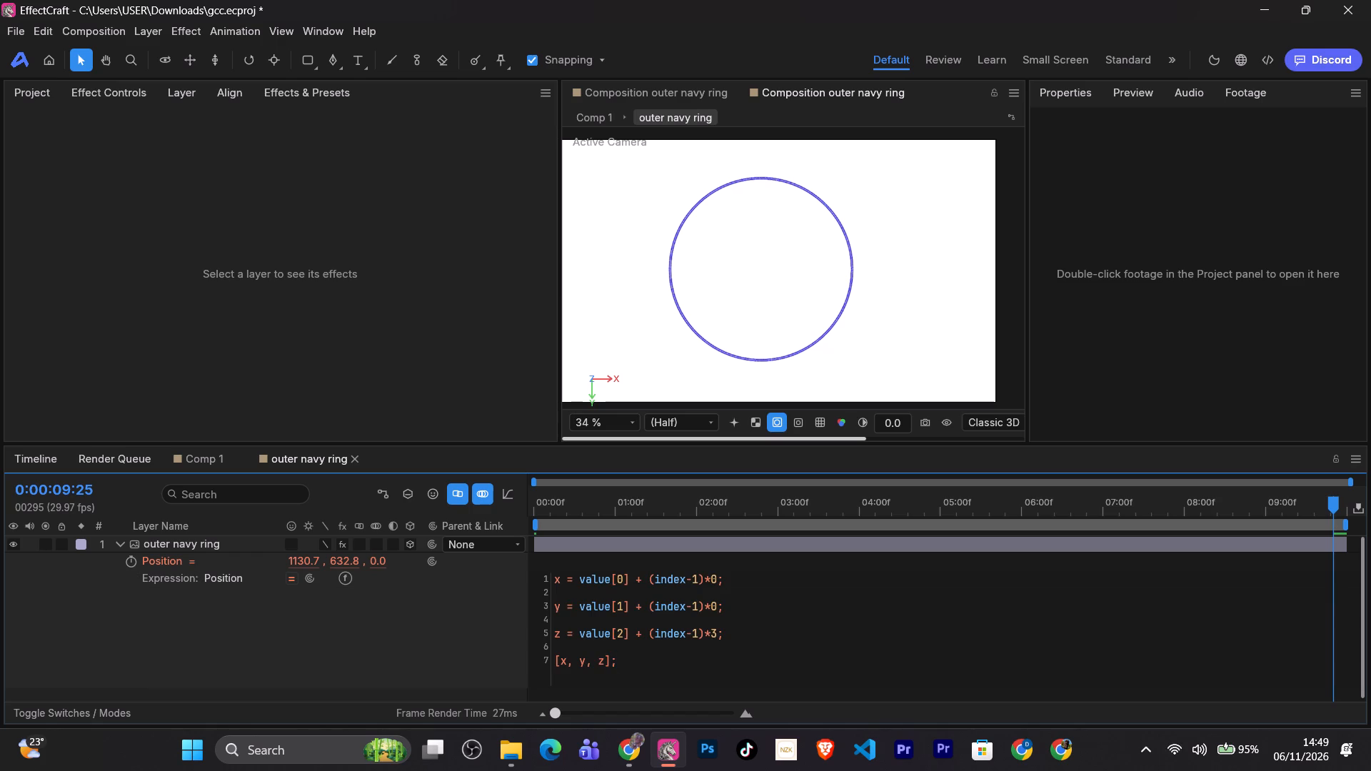
pyautogui.press('Return')
pyautogui.click(254, 613)
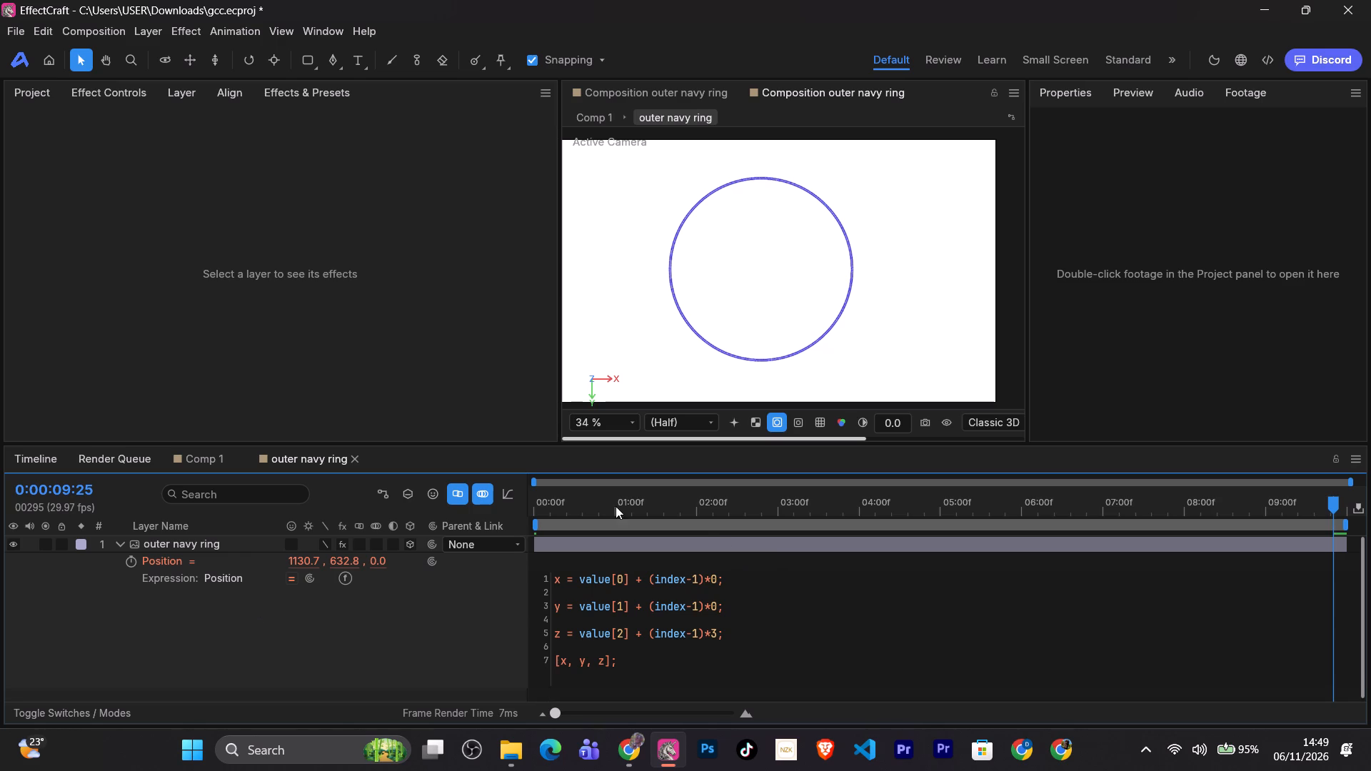
# Preview the outer navy ring composition.
pyautogui.press('space')
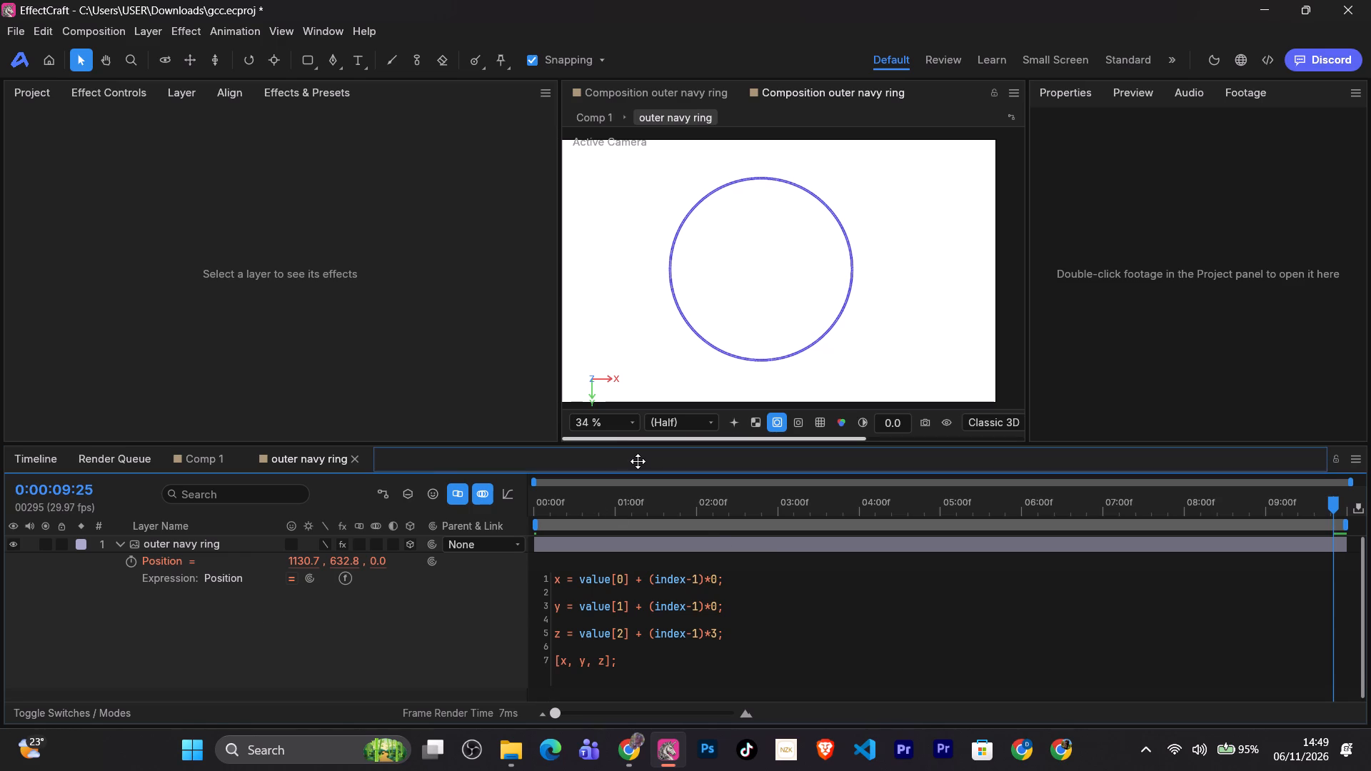
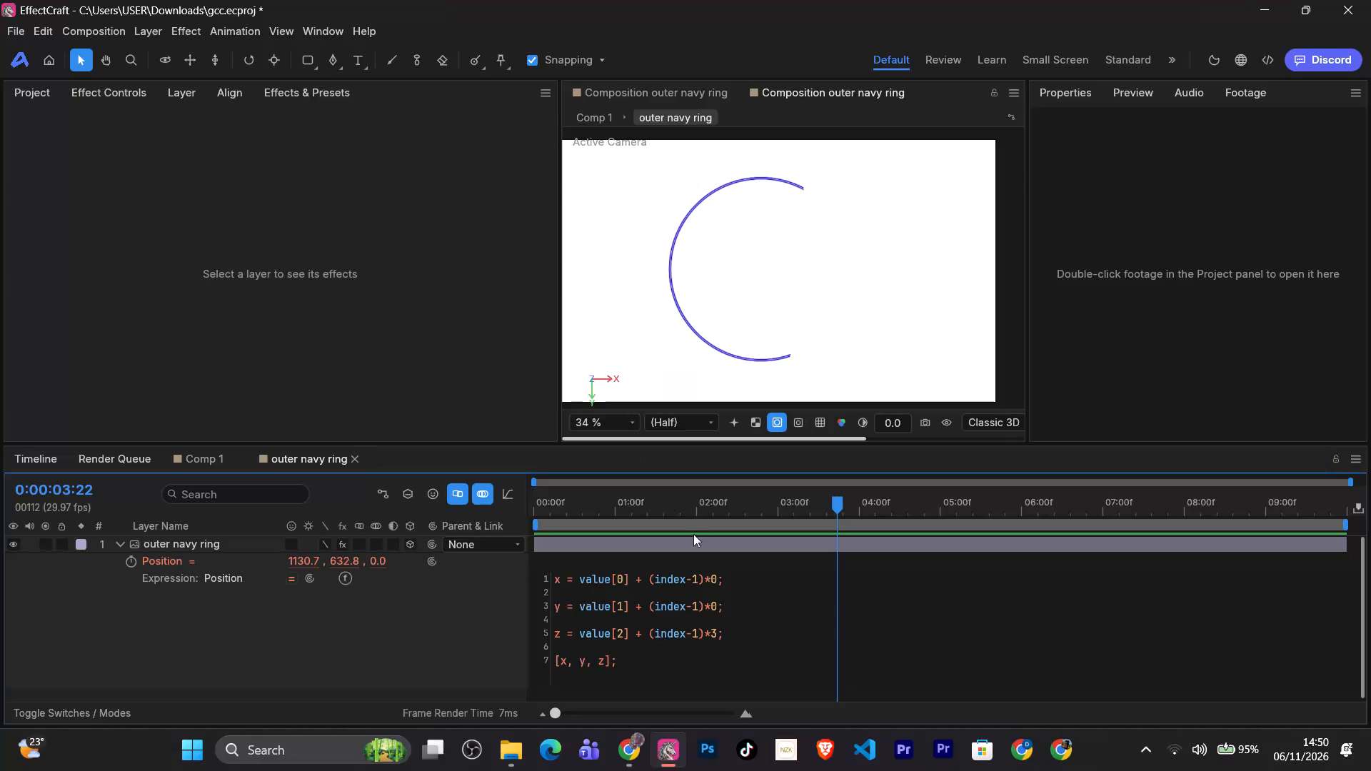
# Switch to Chrome and resume the 3D stroke logo tutorial from 1:55 to examine what follows the Position expression.
pyautogui.click(625, 767)
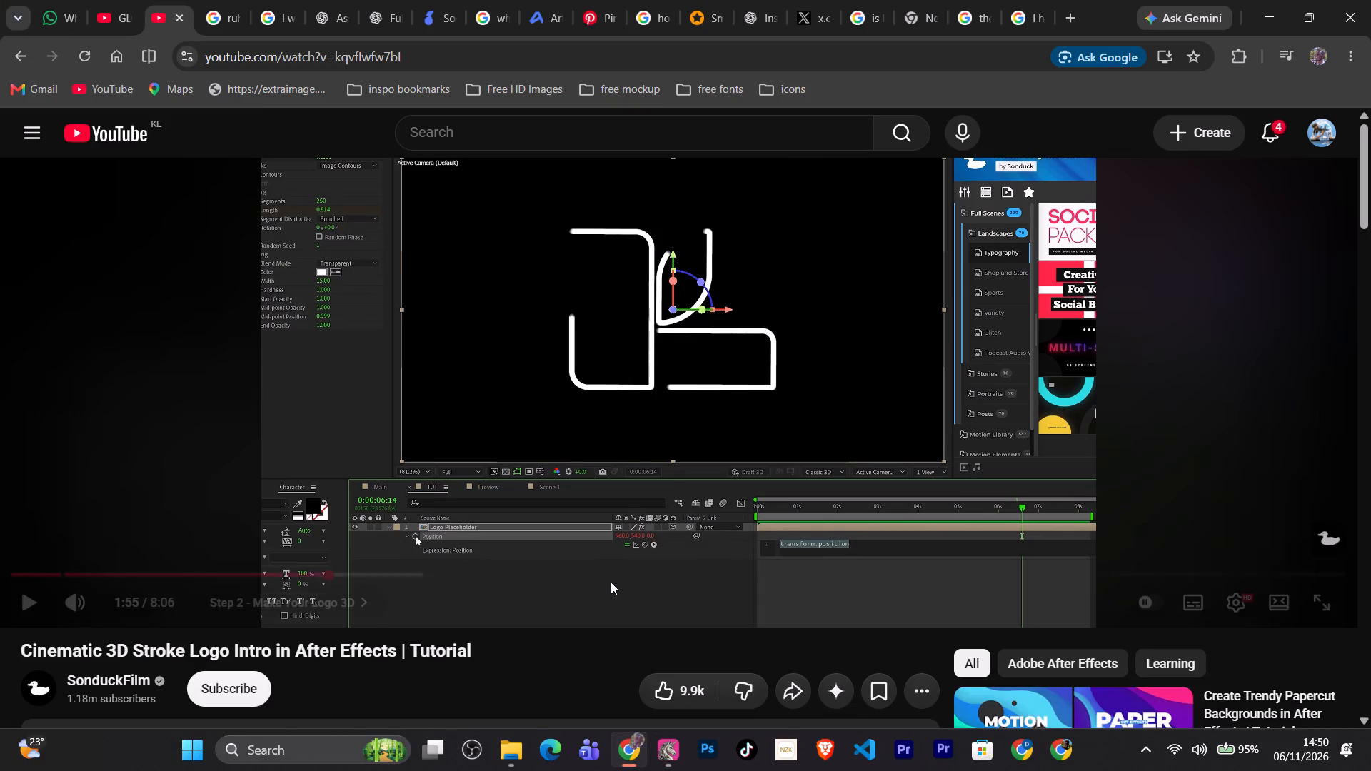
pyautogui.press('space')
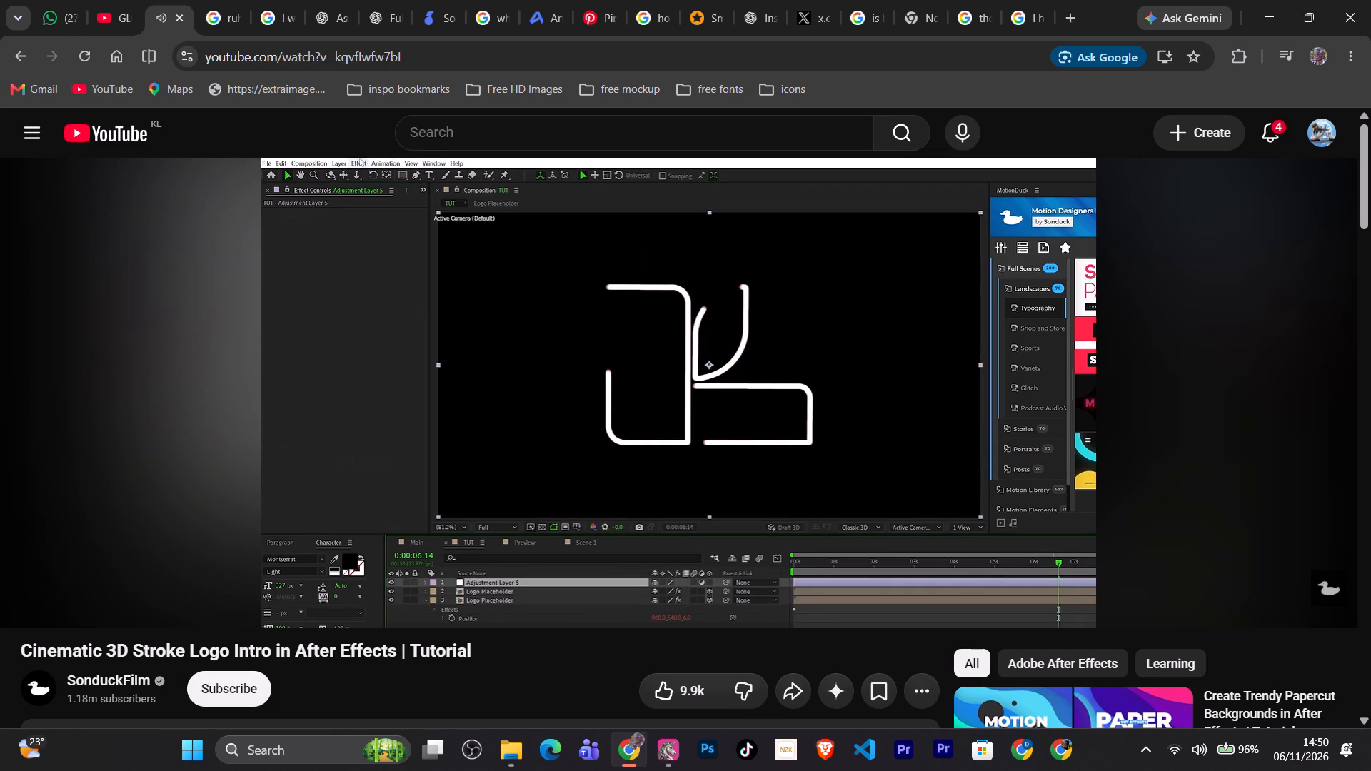
# Pause the tutorial, switch to EffectCraft and duplicate the outer navy ring layer.
pyautogui.press('space')
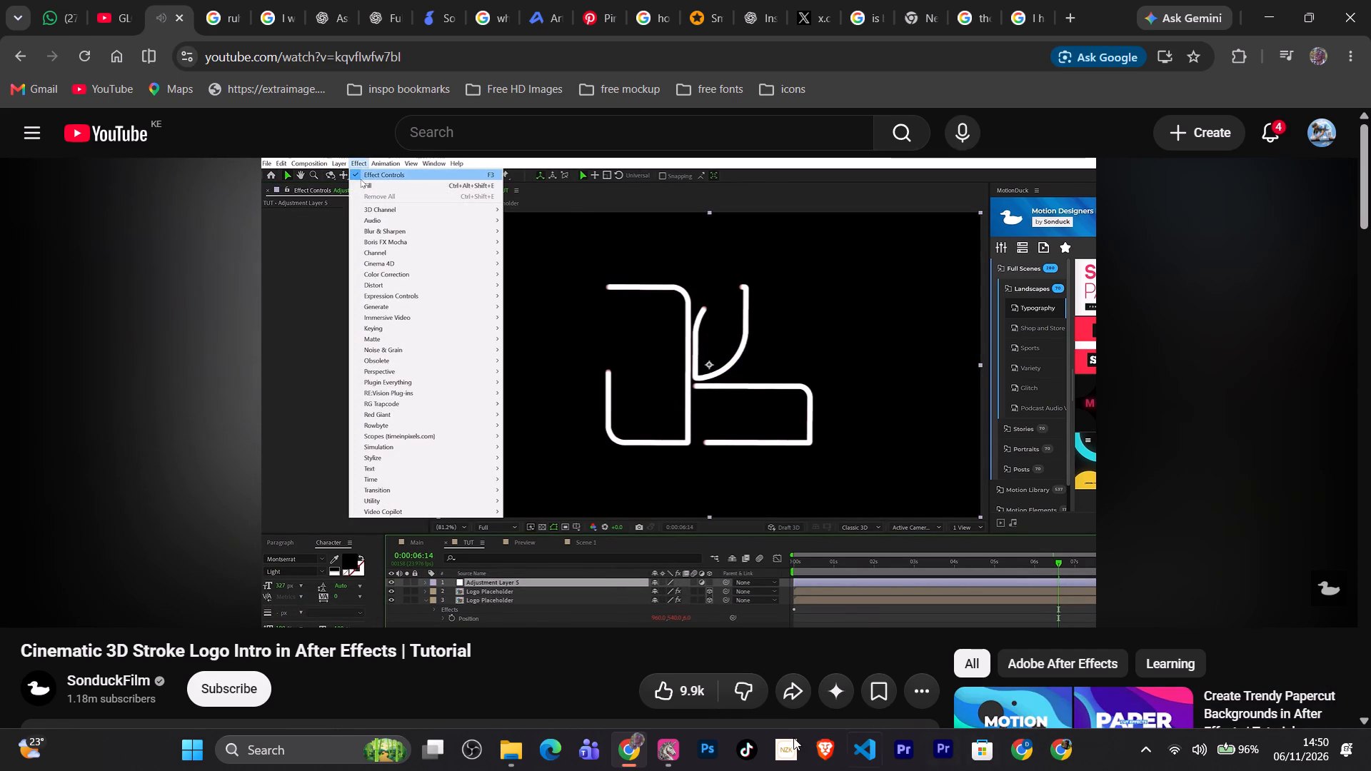
pyautogui.click(672, 757)
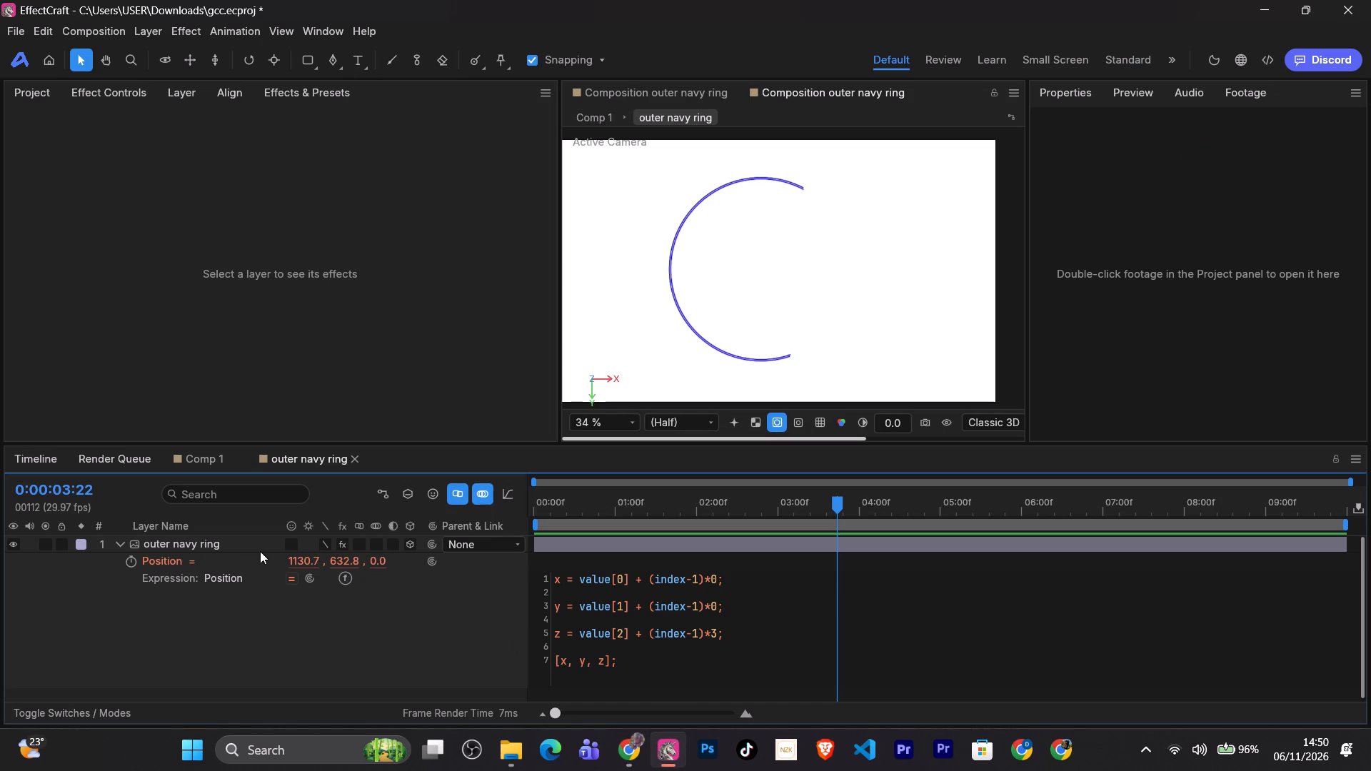
pyautogui.click(219, 545)
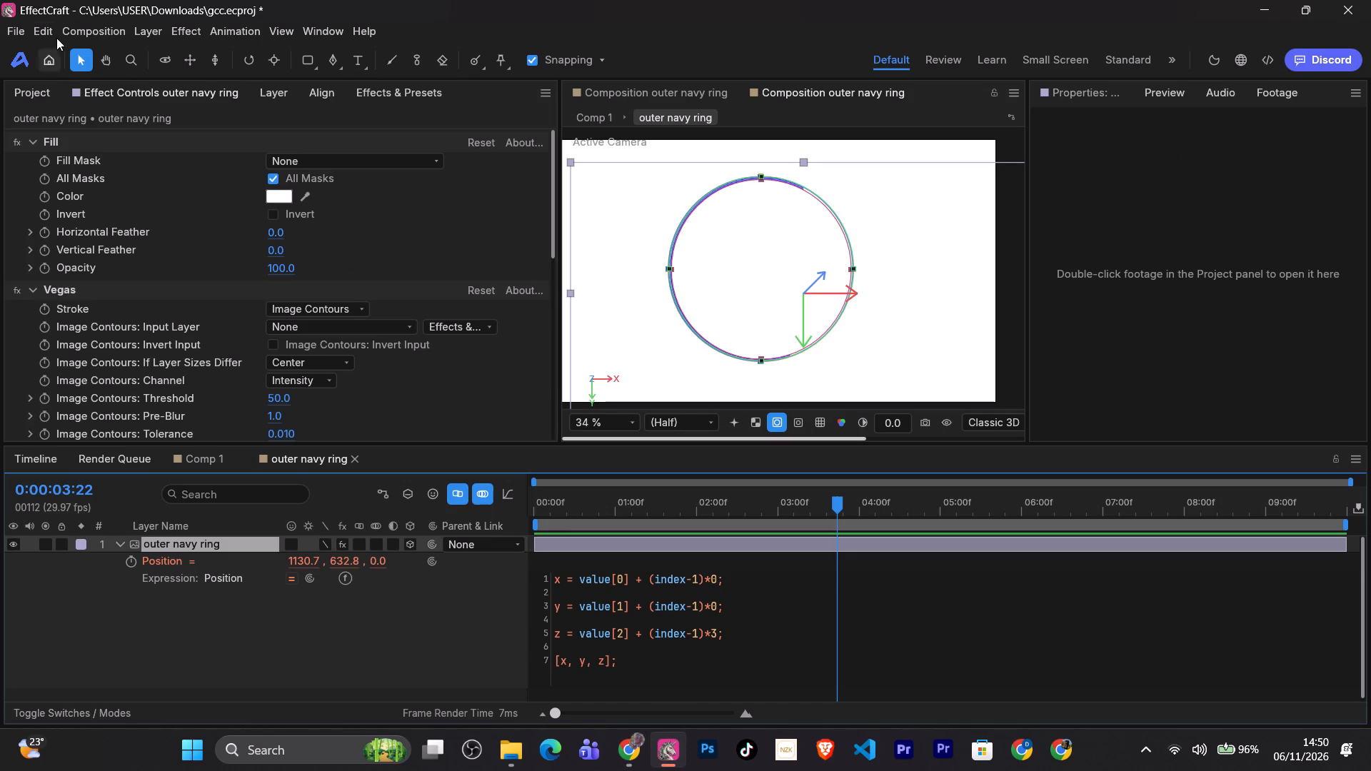
pyautogui.click(48, 28)
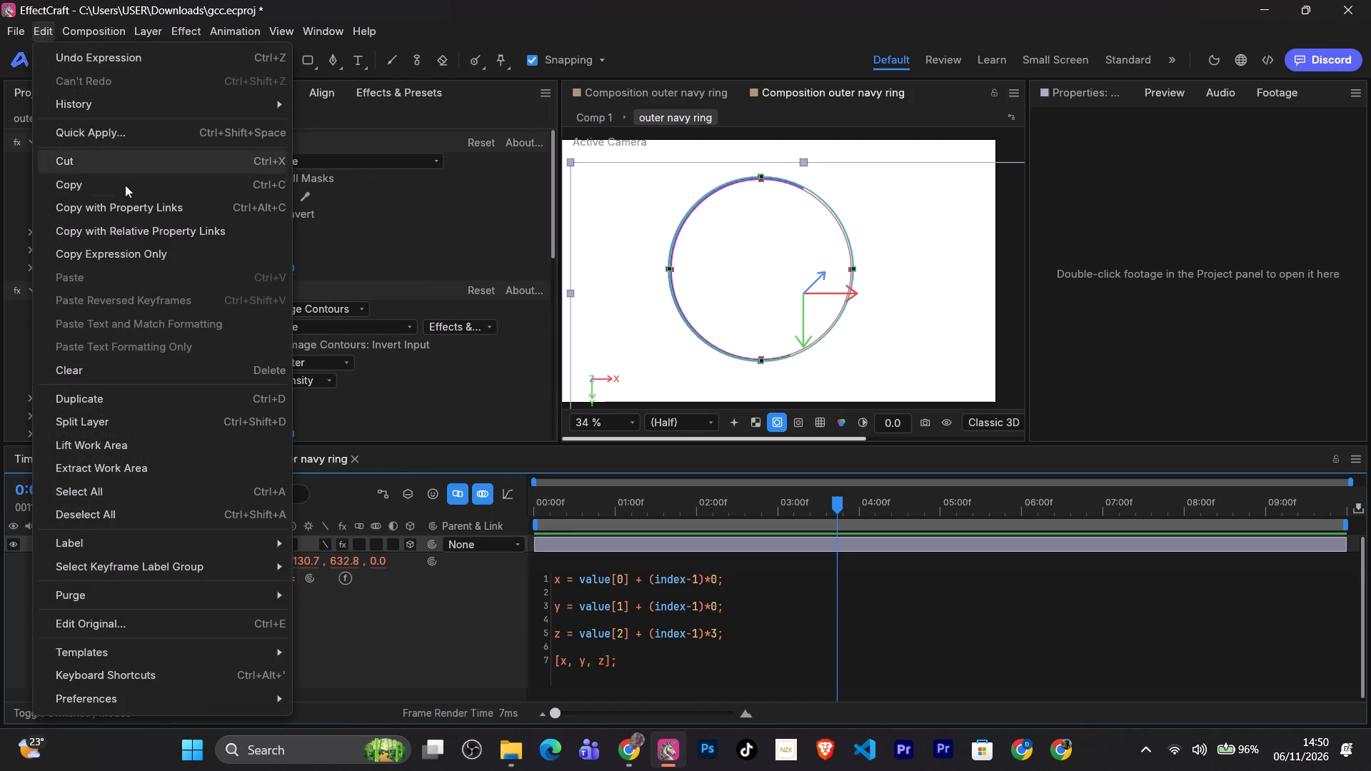
pyautogui.scroll(4, 139, 241)
pyautogui.scroll(-4, 139, 241)
pyautogui.click(131, 397)
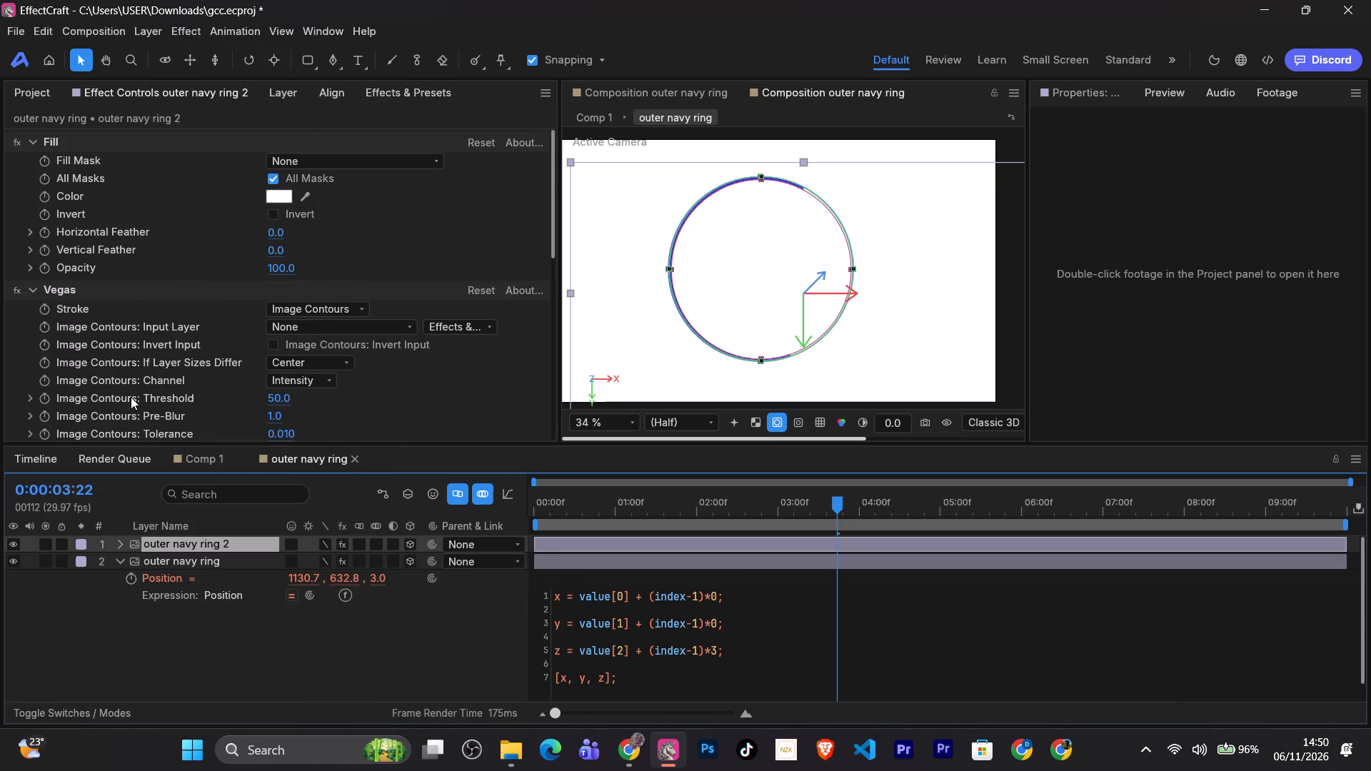
# Inspect the duplicated ring's properties and Position expression, and return the selection to the original outer navy ring layer.
pyautogui.click(236, 563)
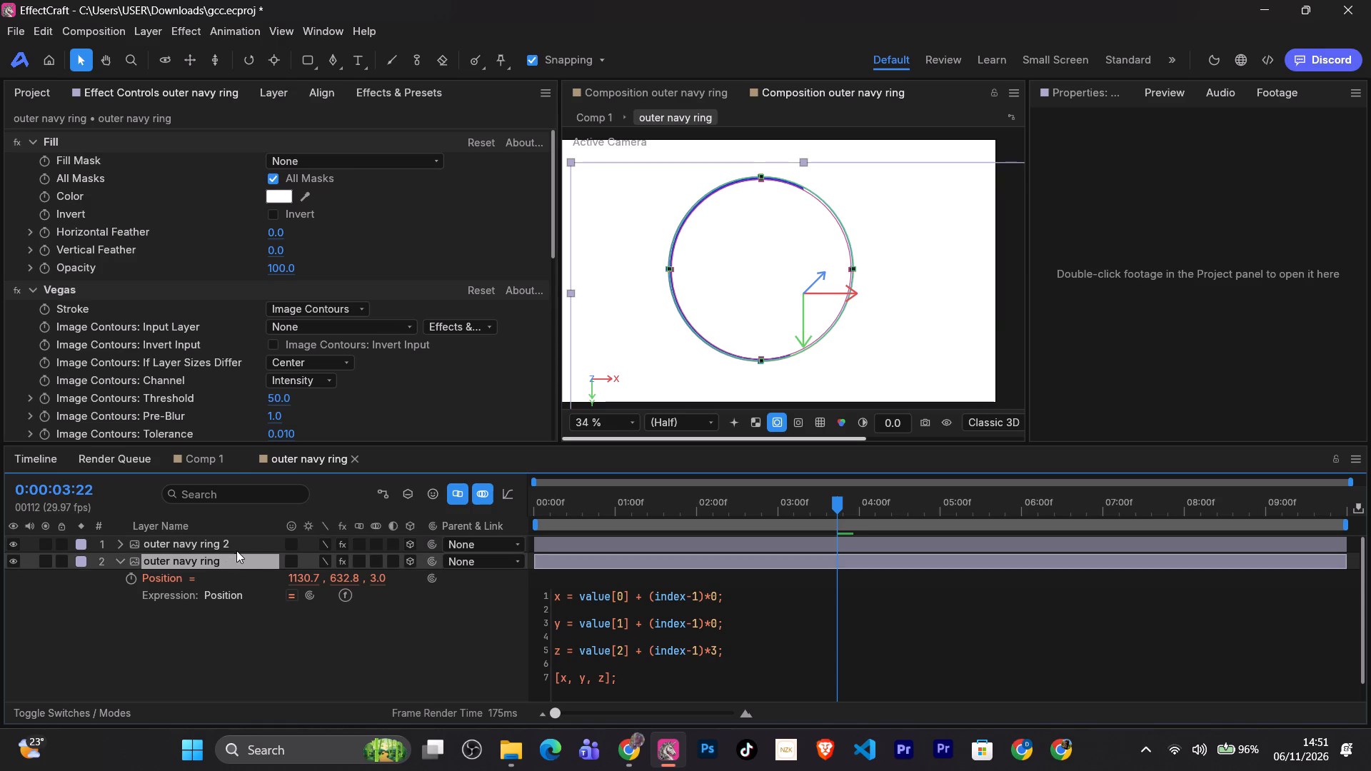
pyautogui.click(236, 548)
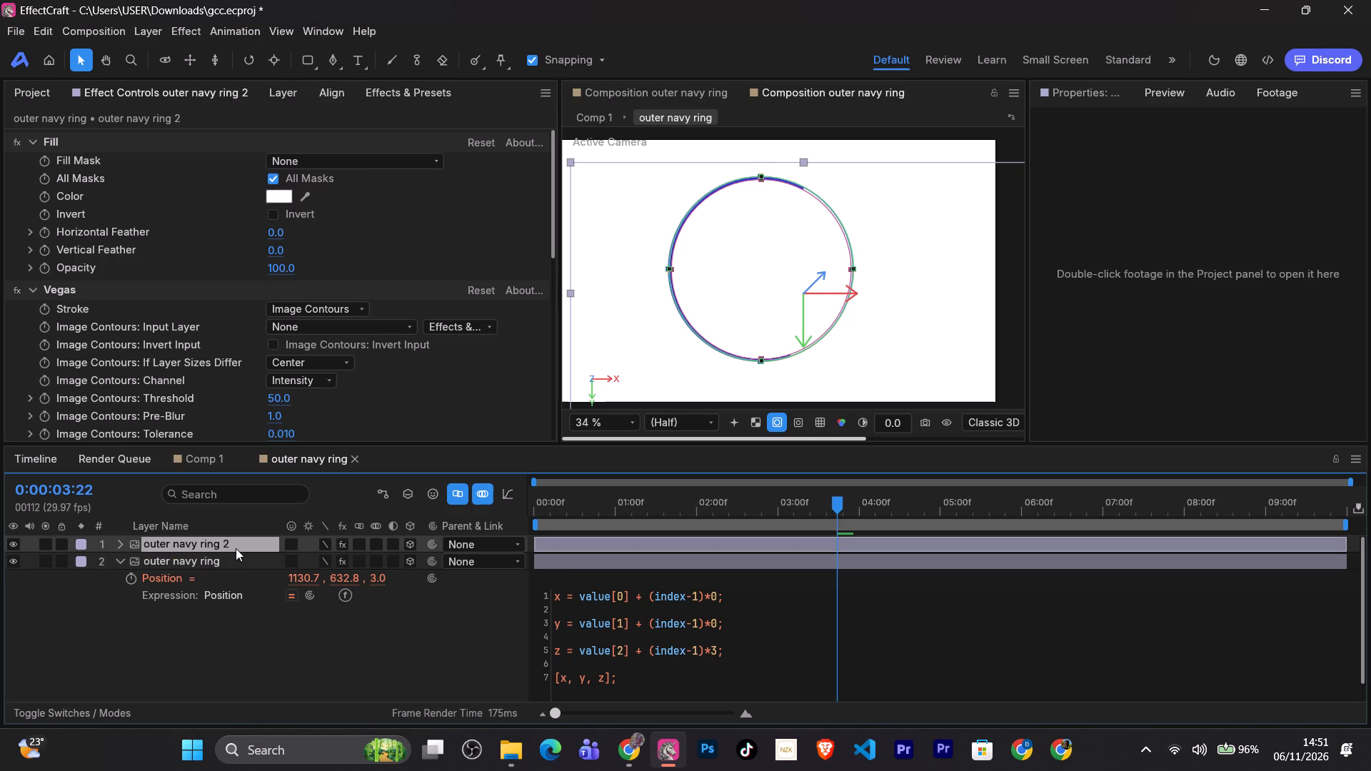
pyautogui.click(122, 538)
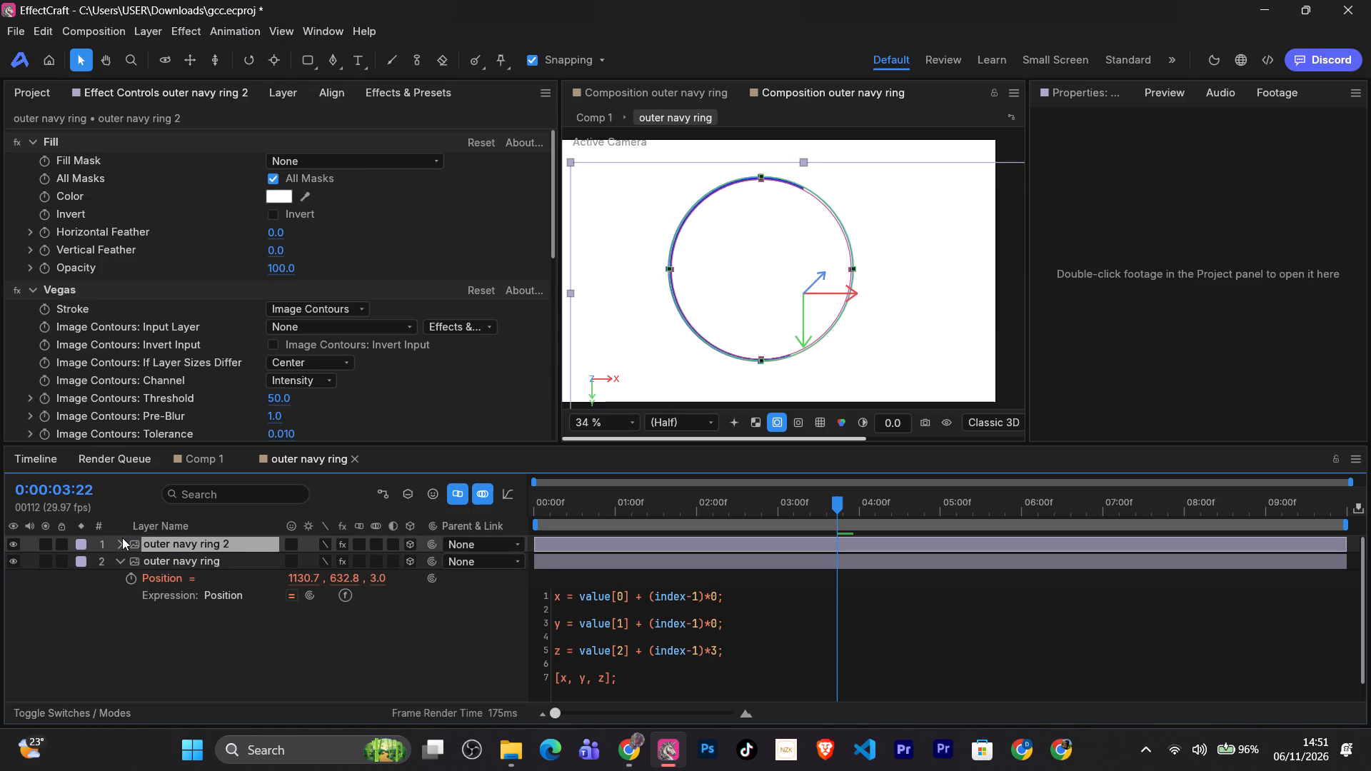
pyautogui.click(121, 543)
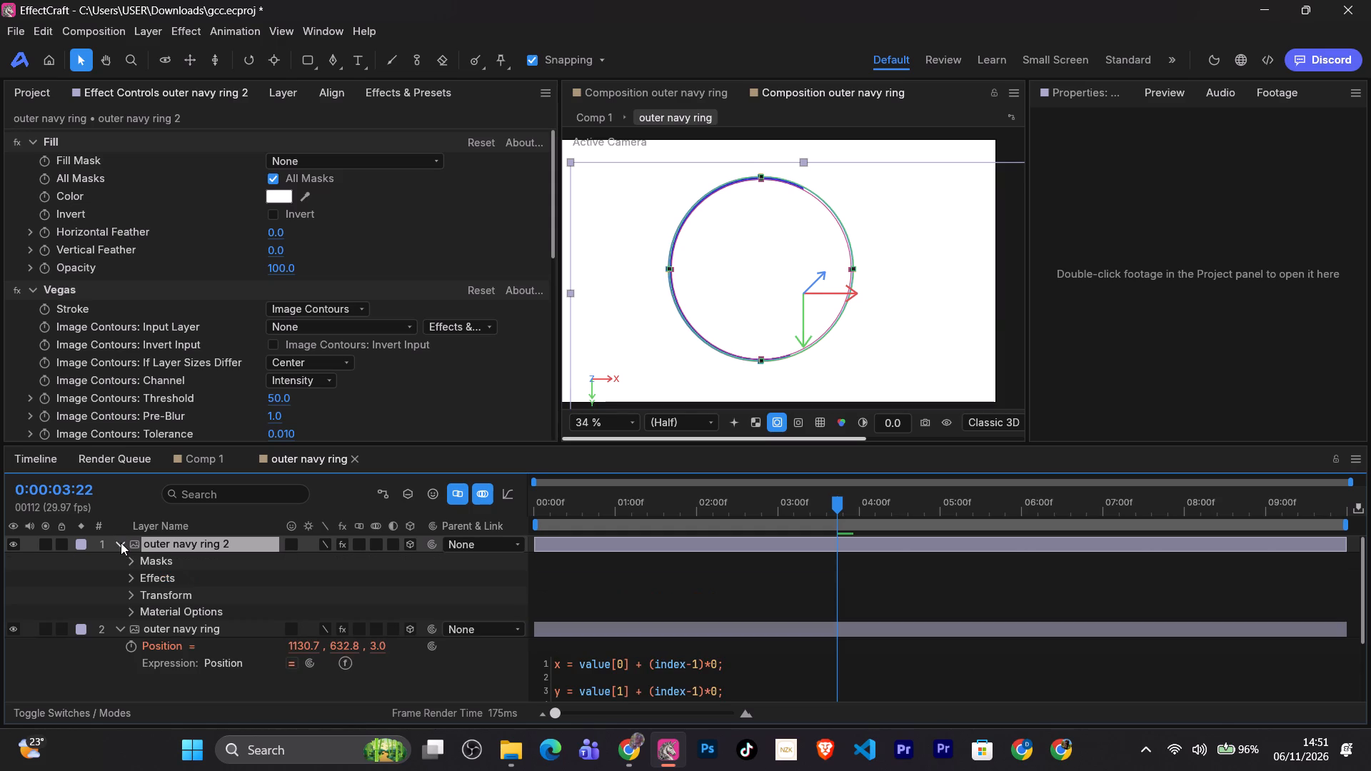
pyautogui.click(121, 543)
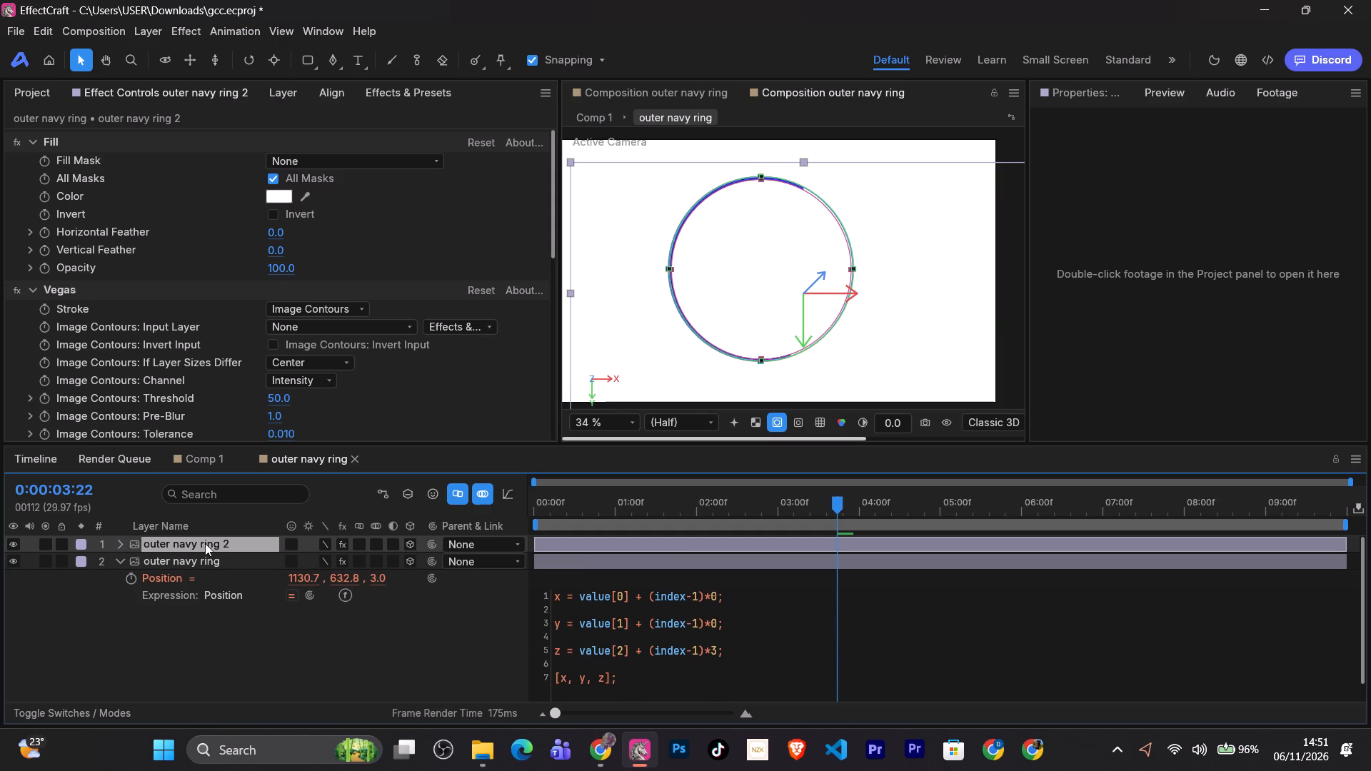
pyautogui.press('p')
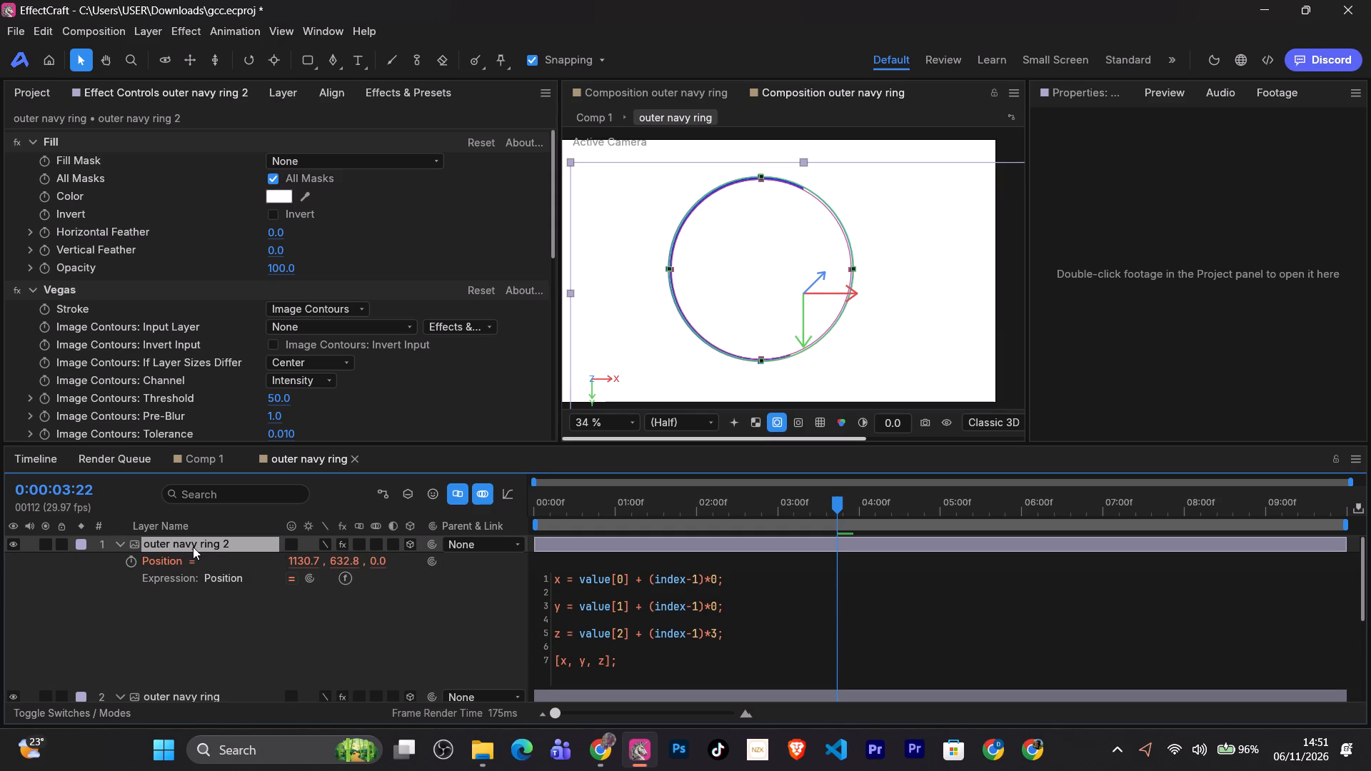
pyautogui.click(119, 541)
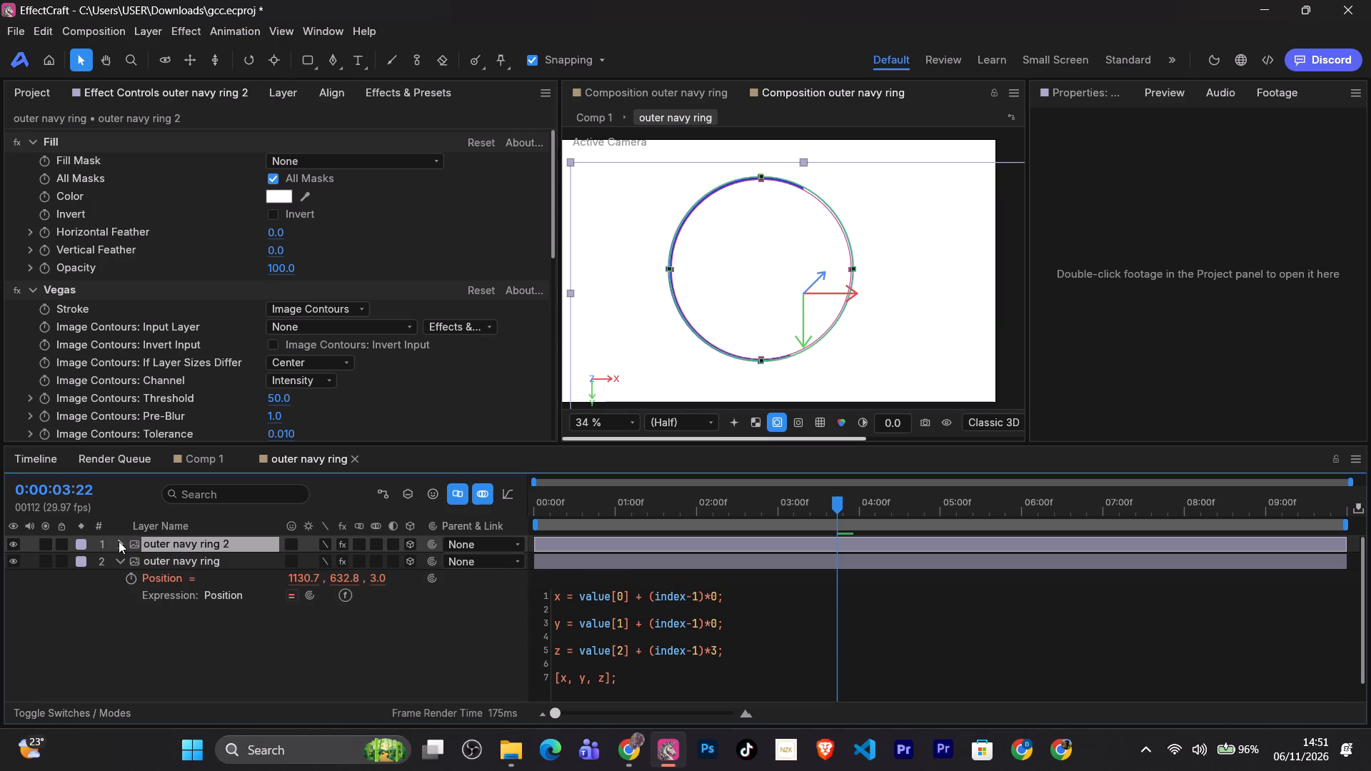
pyautogui.click(207, 562)
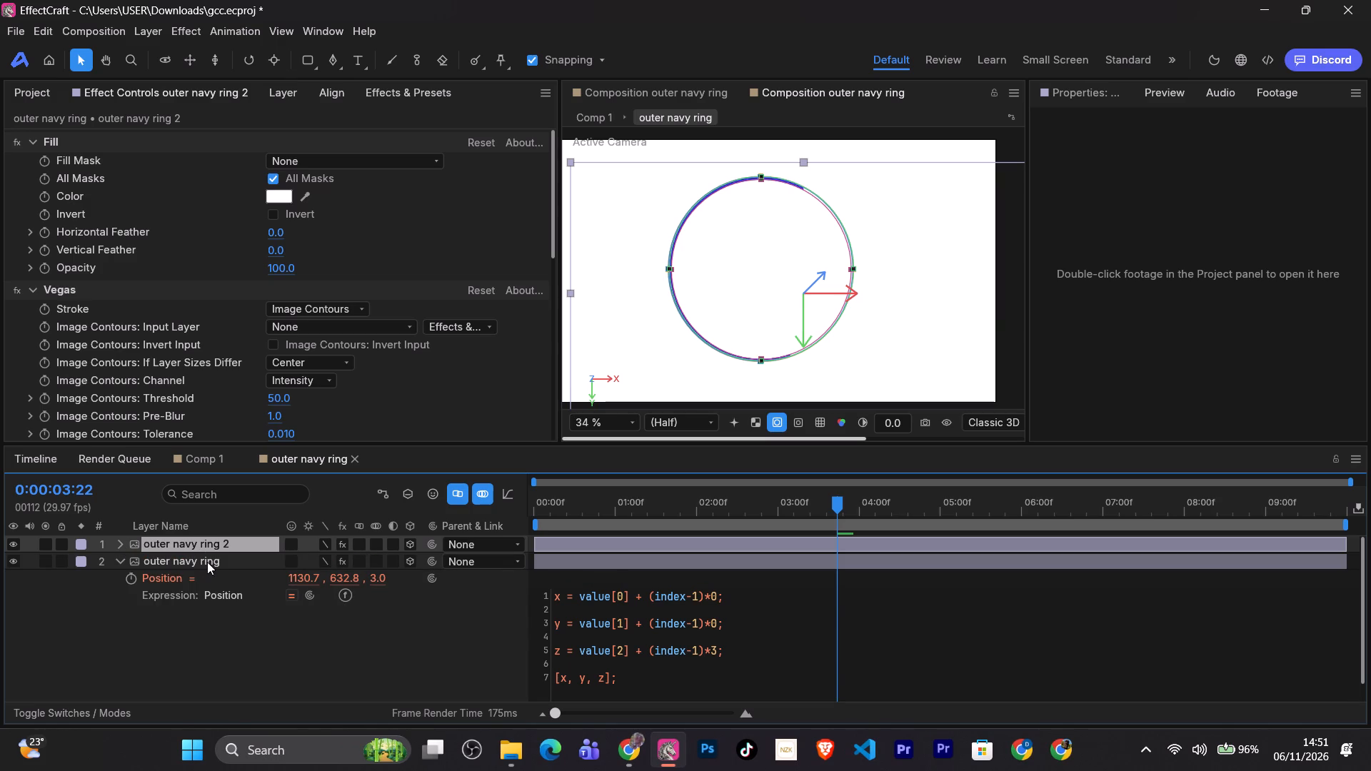
pyautogui.click(207, 562)
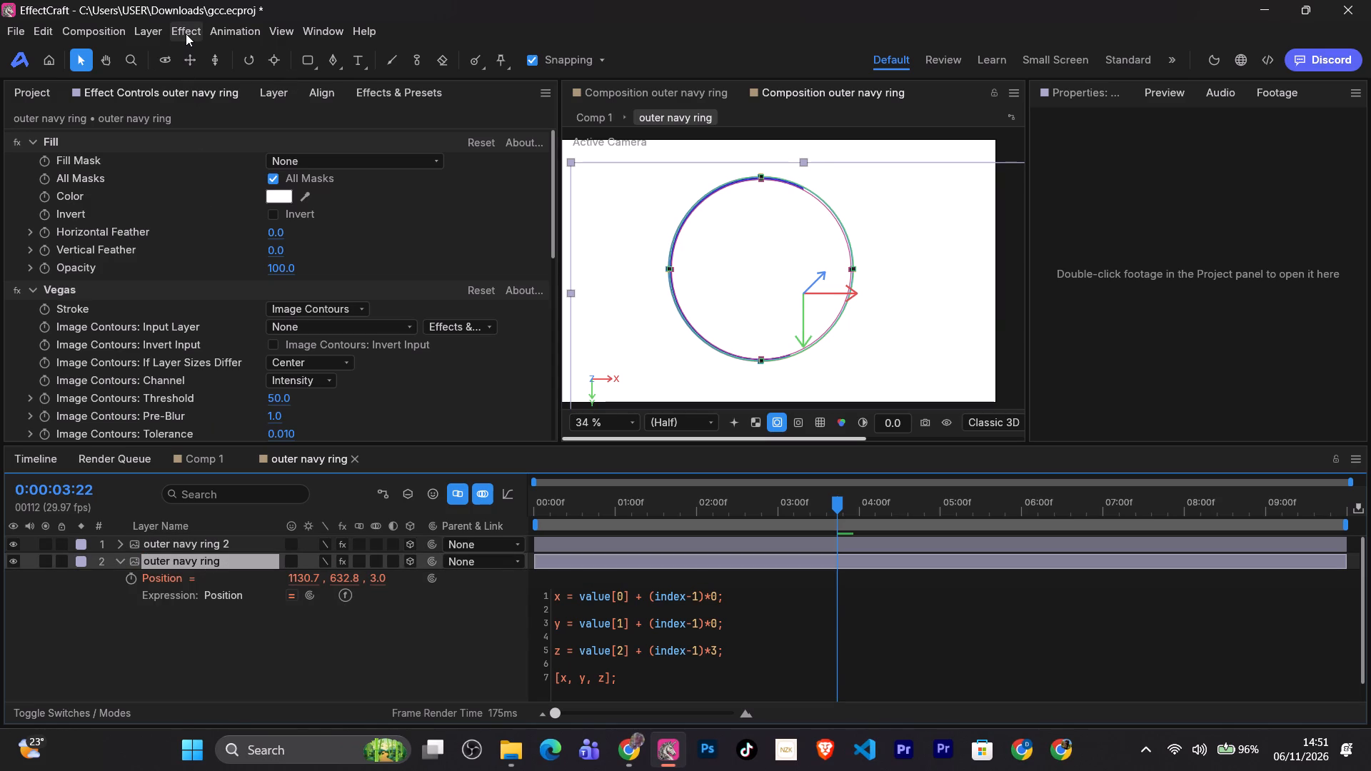
# Switch to Chrome and replay the tutorial section around 2:23 to examine which effect is added to the lower logo layer.
pyautogui.click(628, 743)
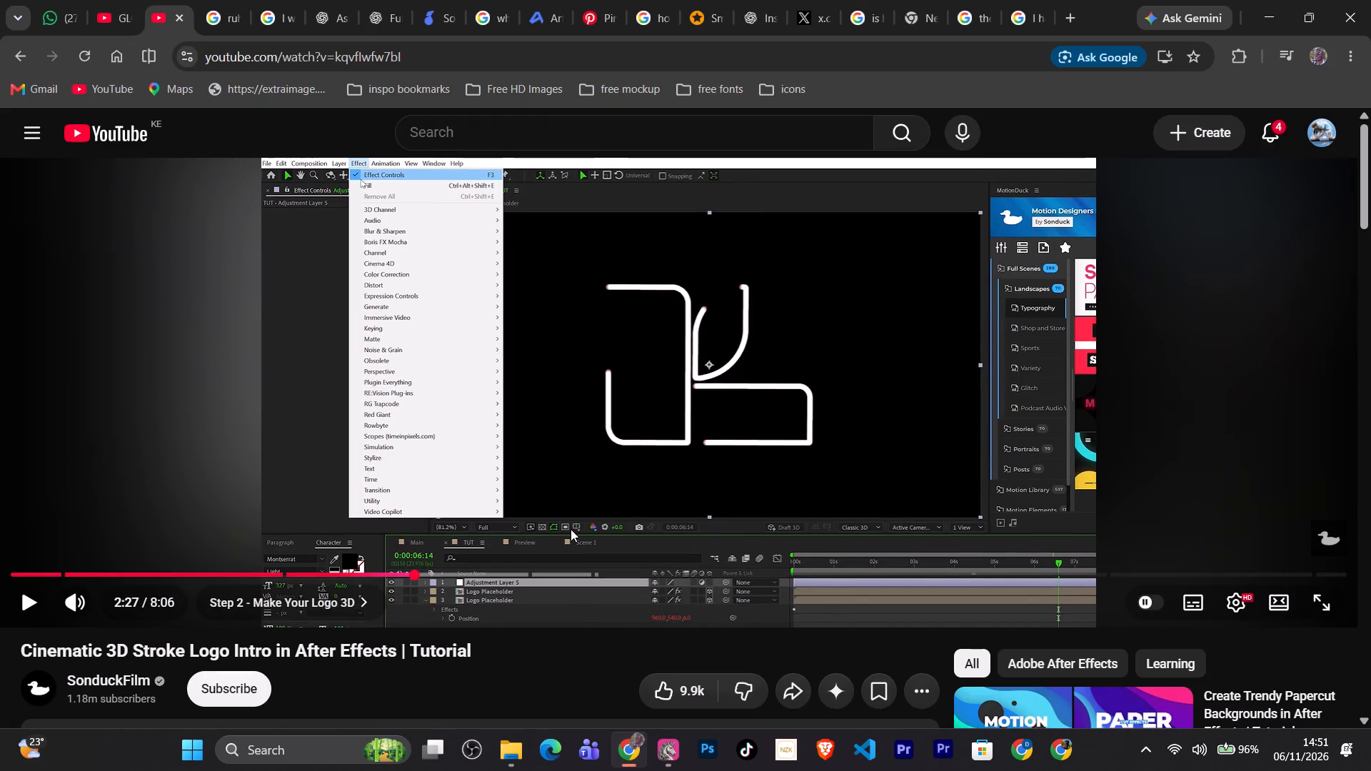
pyautogui.press('space')
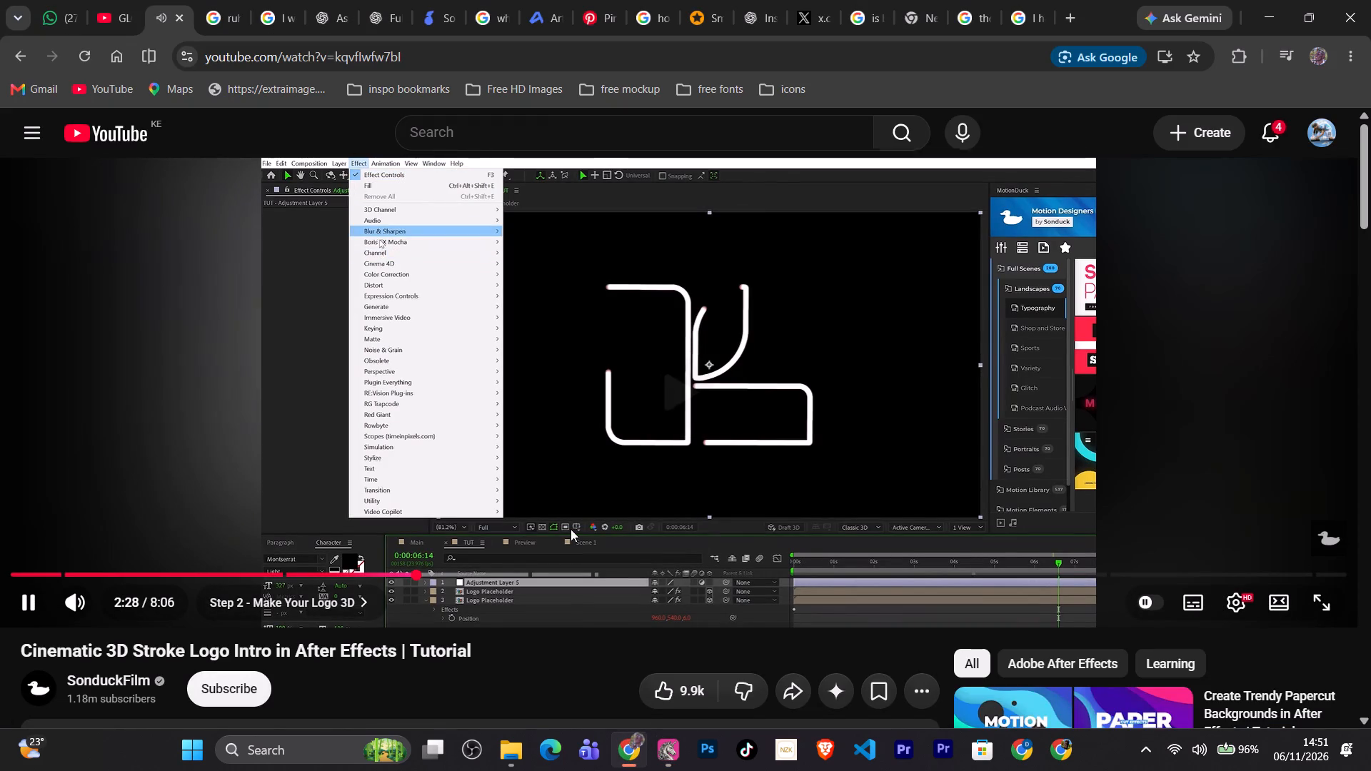
pyautogui.press('space')
pyautogui.press('Left')
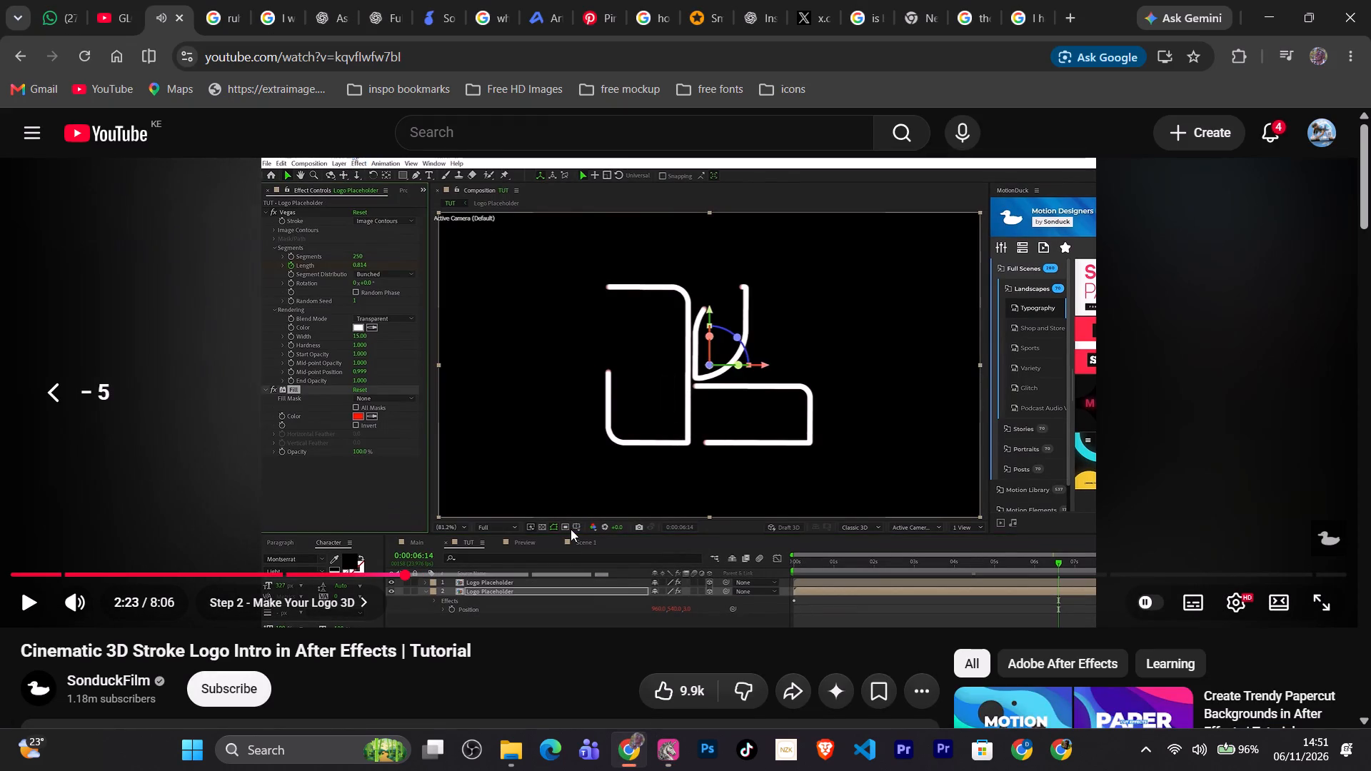
pyautogui.press('Left')
pyautogui.press('space')
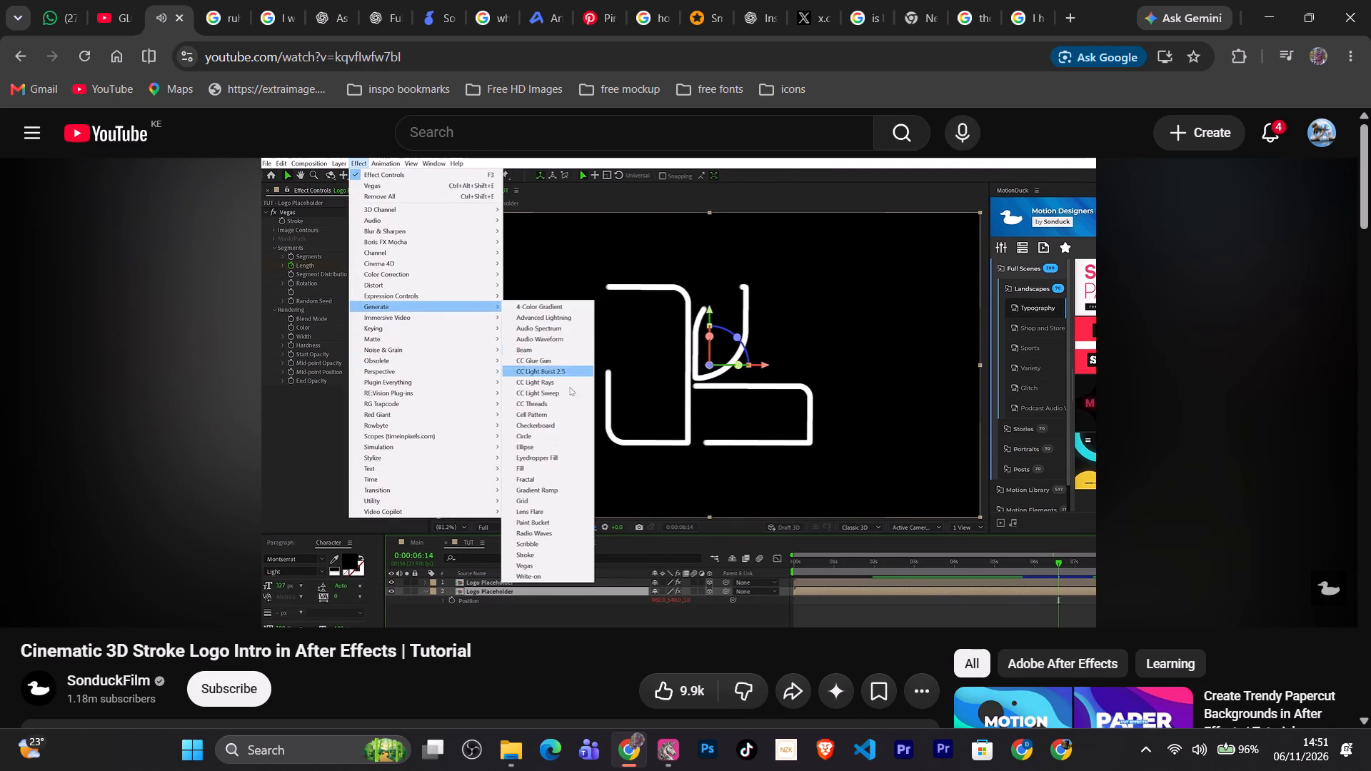
pyautogui.press('space')
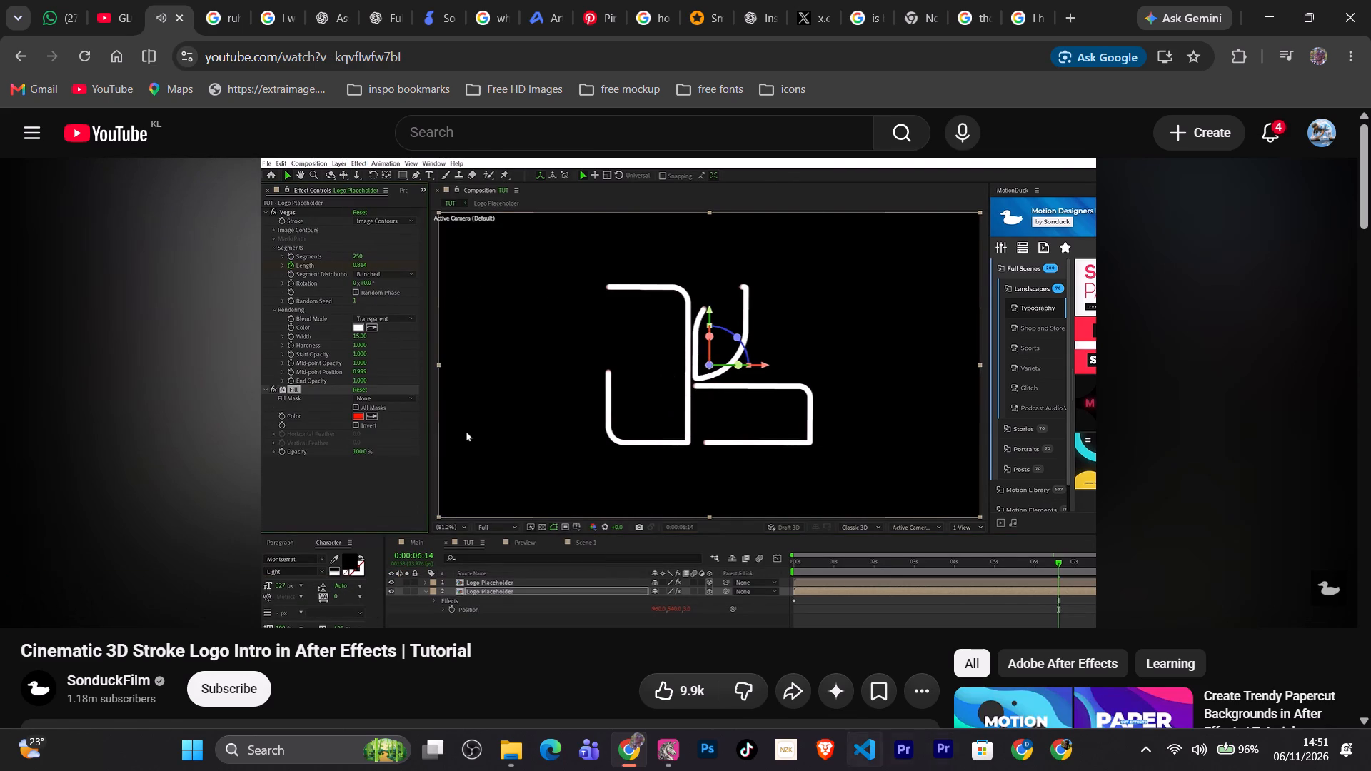
# In EffectCraft, apply a Fill effect from the Generate category to the original outer navy ring layer.
pyautogui.click(670, 749)
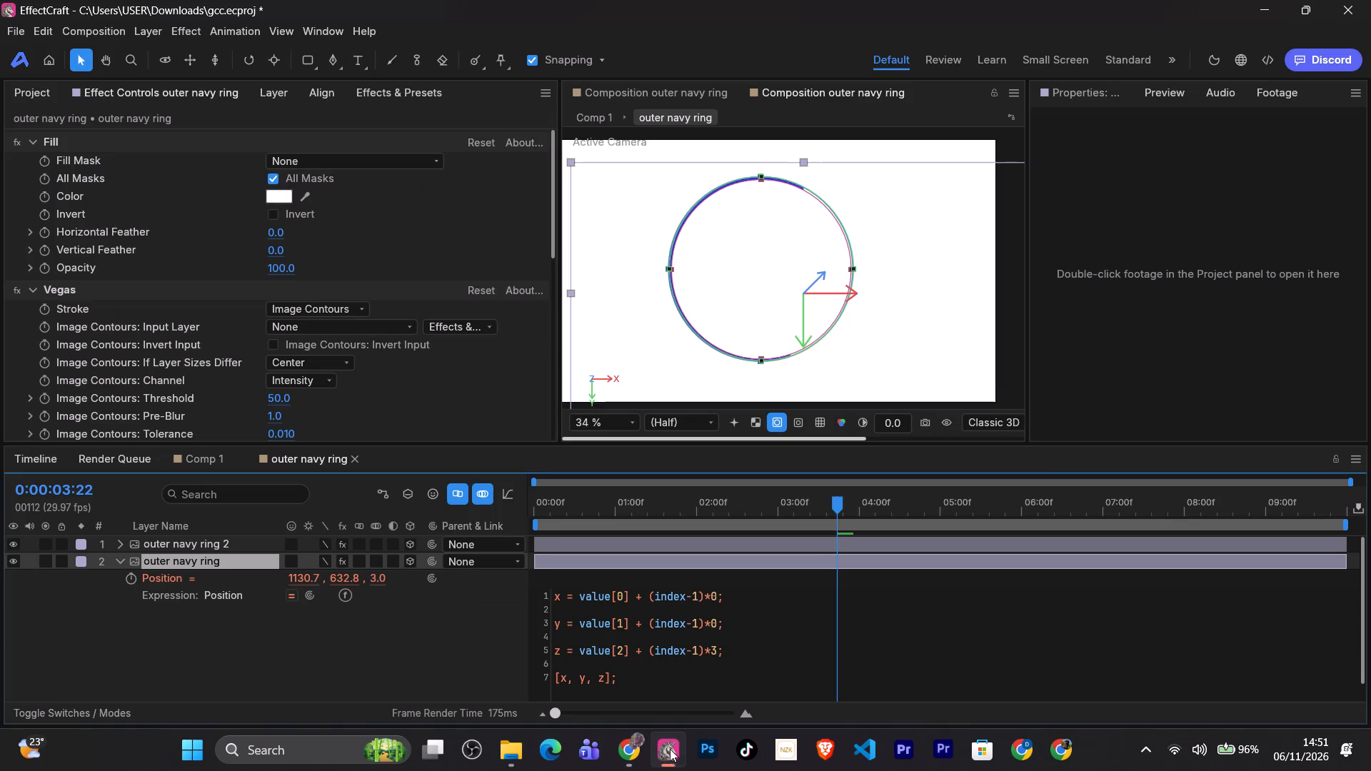
pyautogui.click(233, 566)
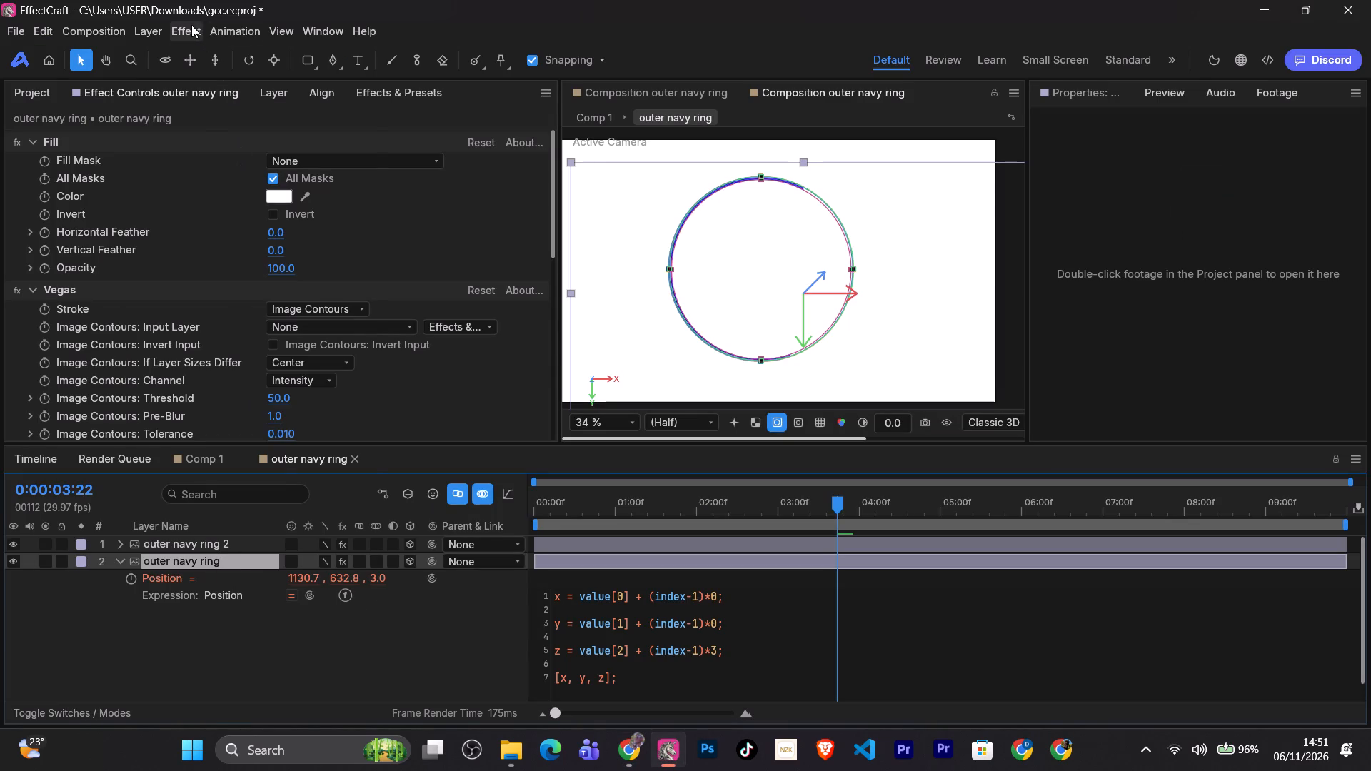
pyautogui.click(191, 25)
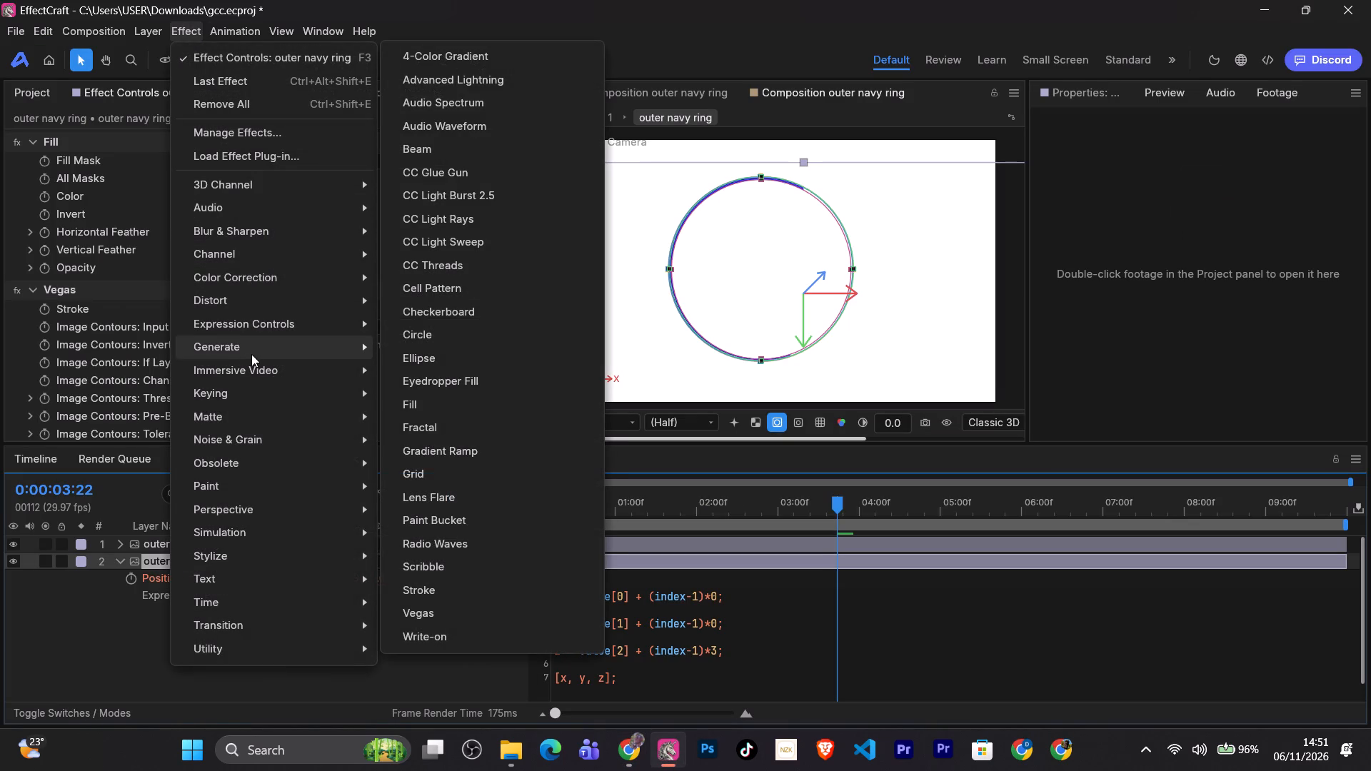
pyautogui.click(423, 403)
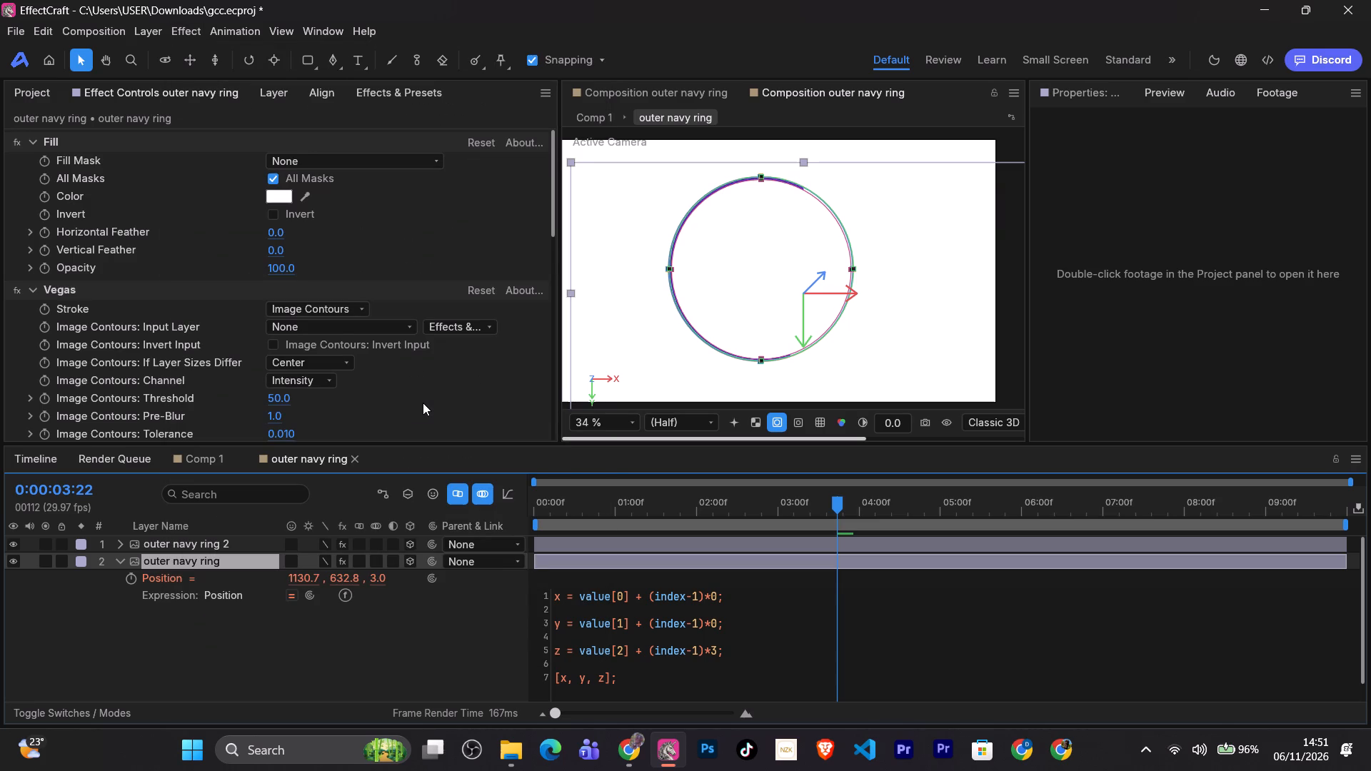
# Switch to Chrome and play the tutorial from about 2:24 to 2:26 to examine which new layer is created.
pyautogui.click(622, 757)
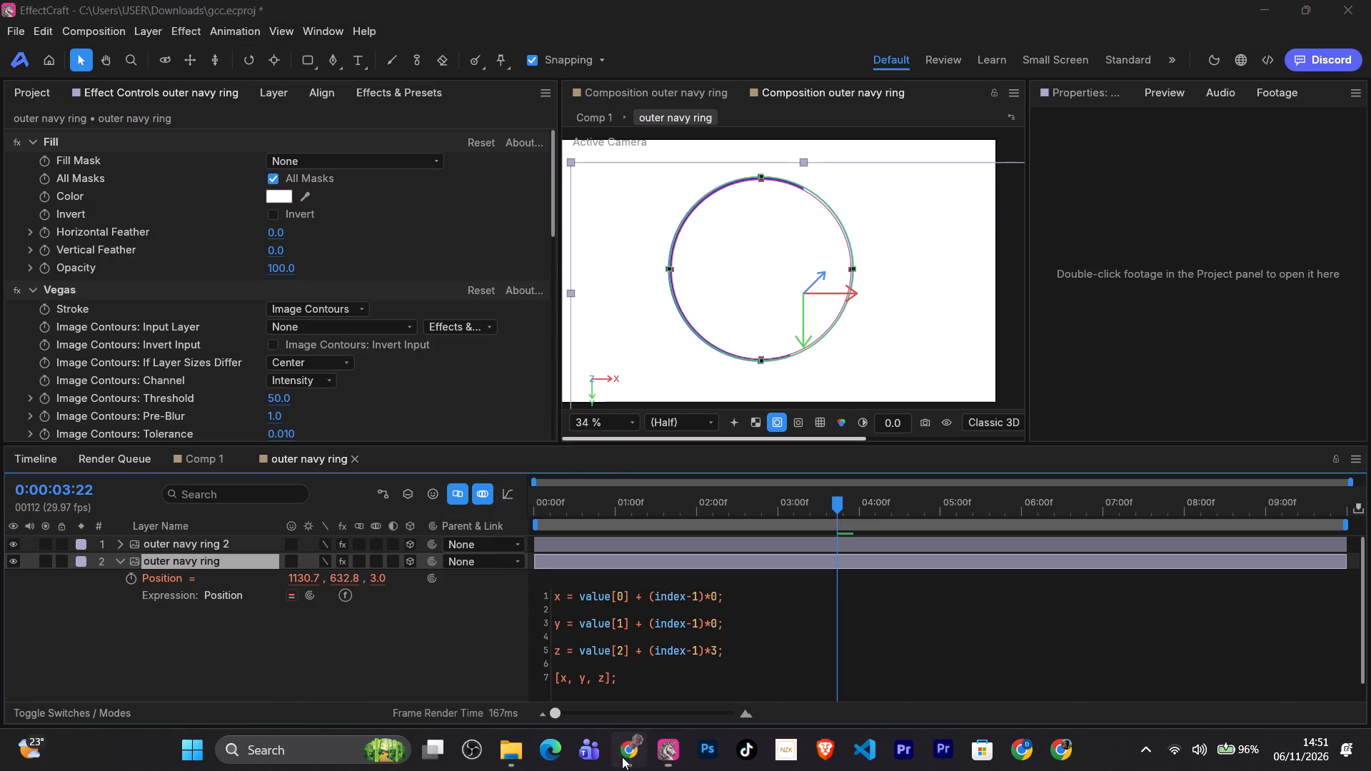
pyautogui.press('space')
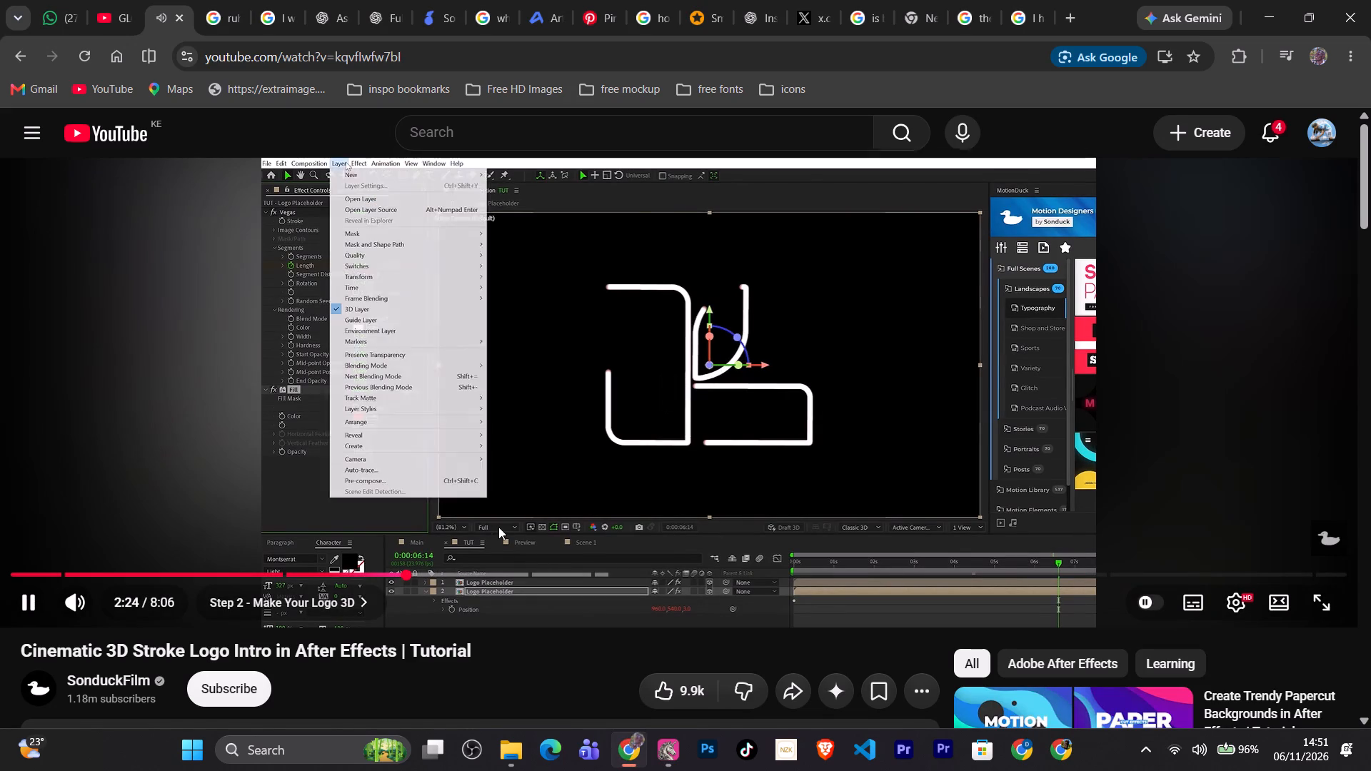
pyautogui.press('space')
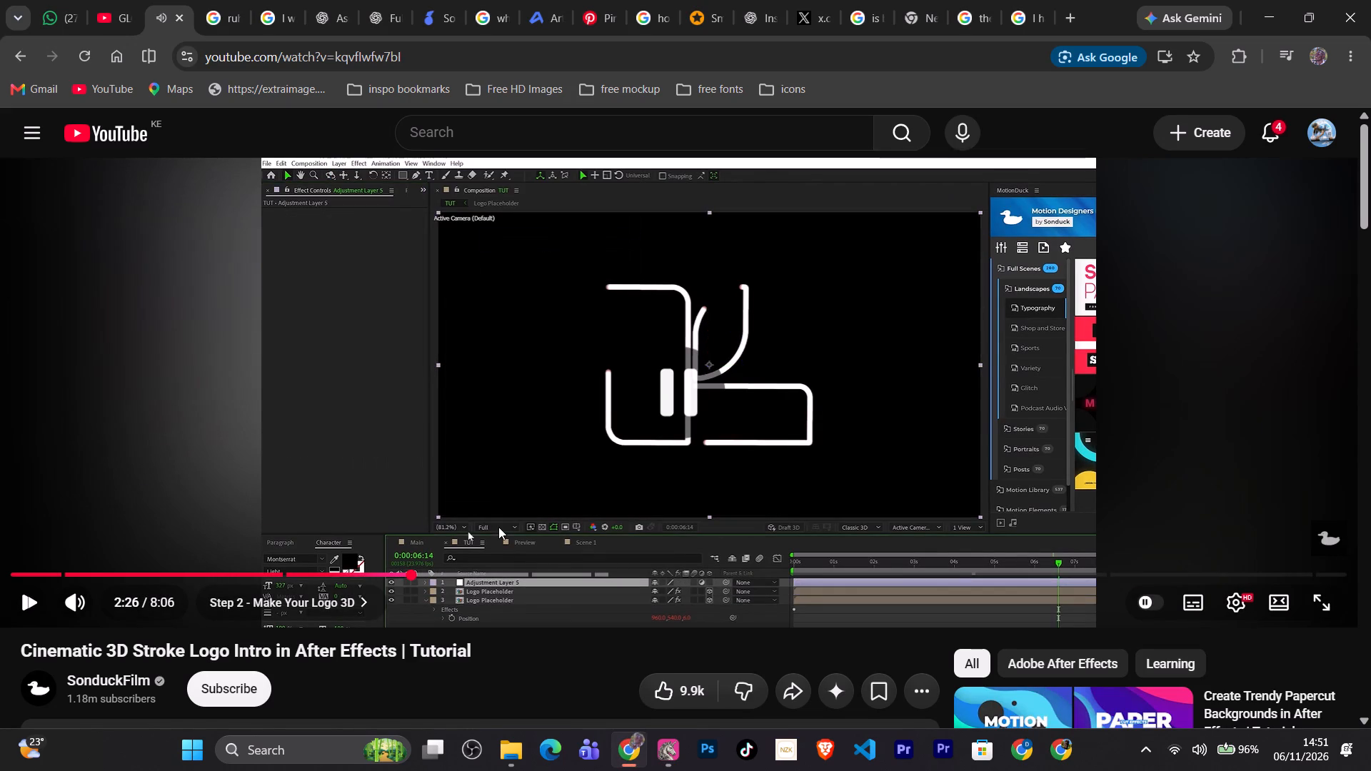
# In EffectCraft, add an adjustment layer and move it above both outer navy ring layers.
pyautogui.click(671, 740)
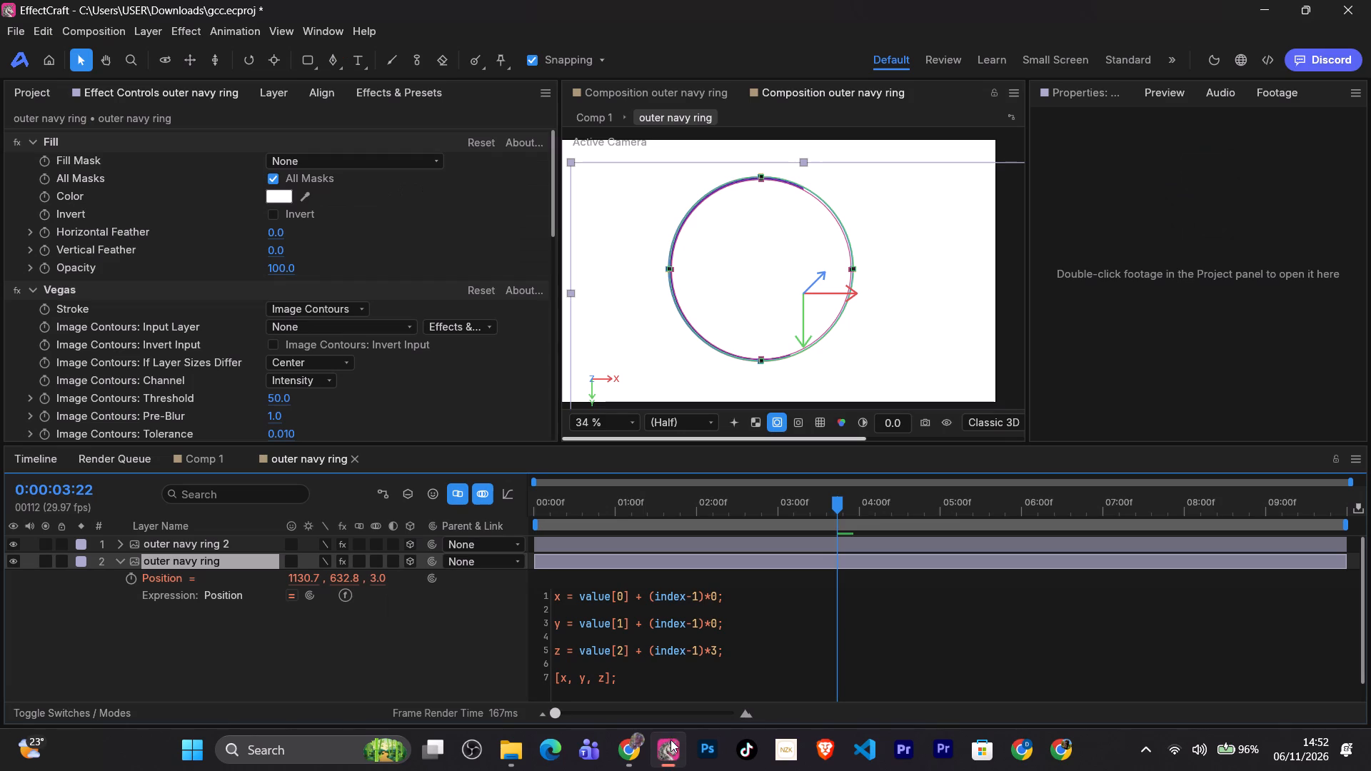
pyautogui.click(152, 29)
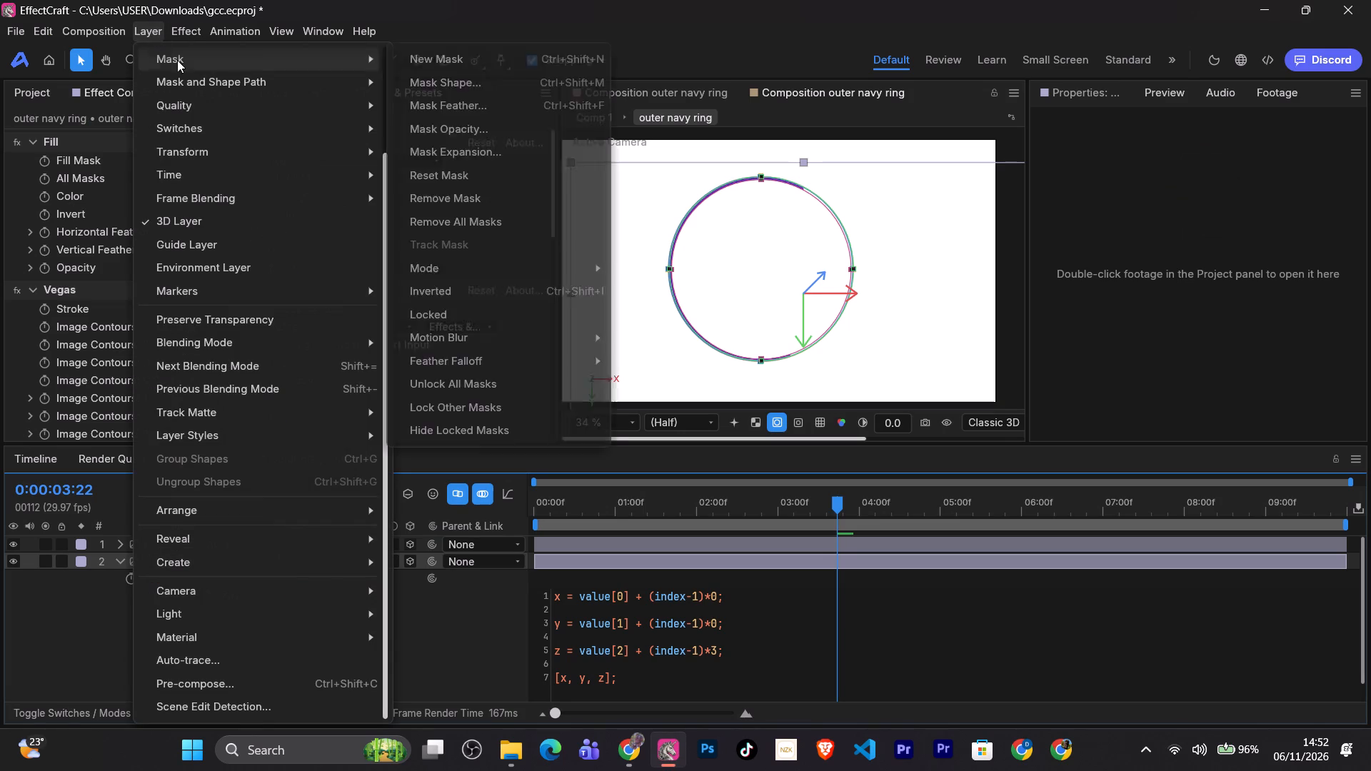
pyautogui.scroll(-3, 244, 361)
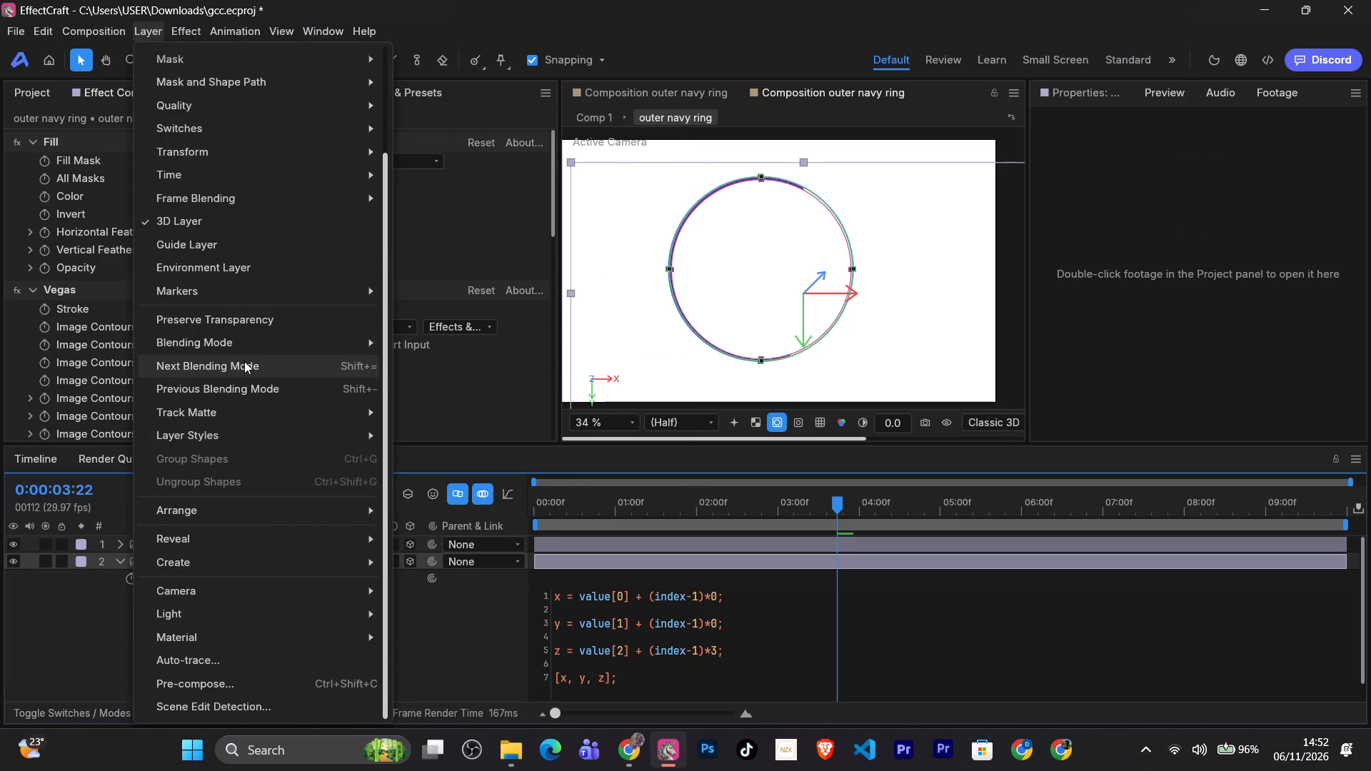
pyautogui.scroll(-1, 244, 361)
pyautogui.scroll(6, 244, 361)
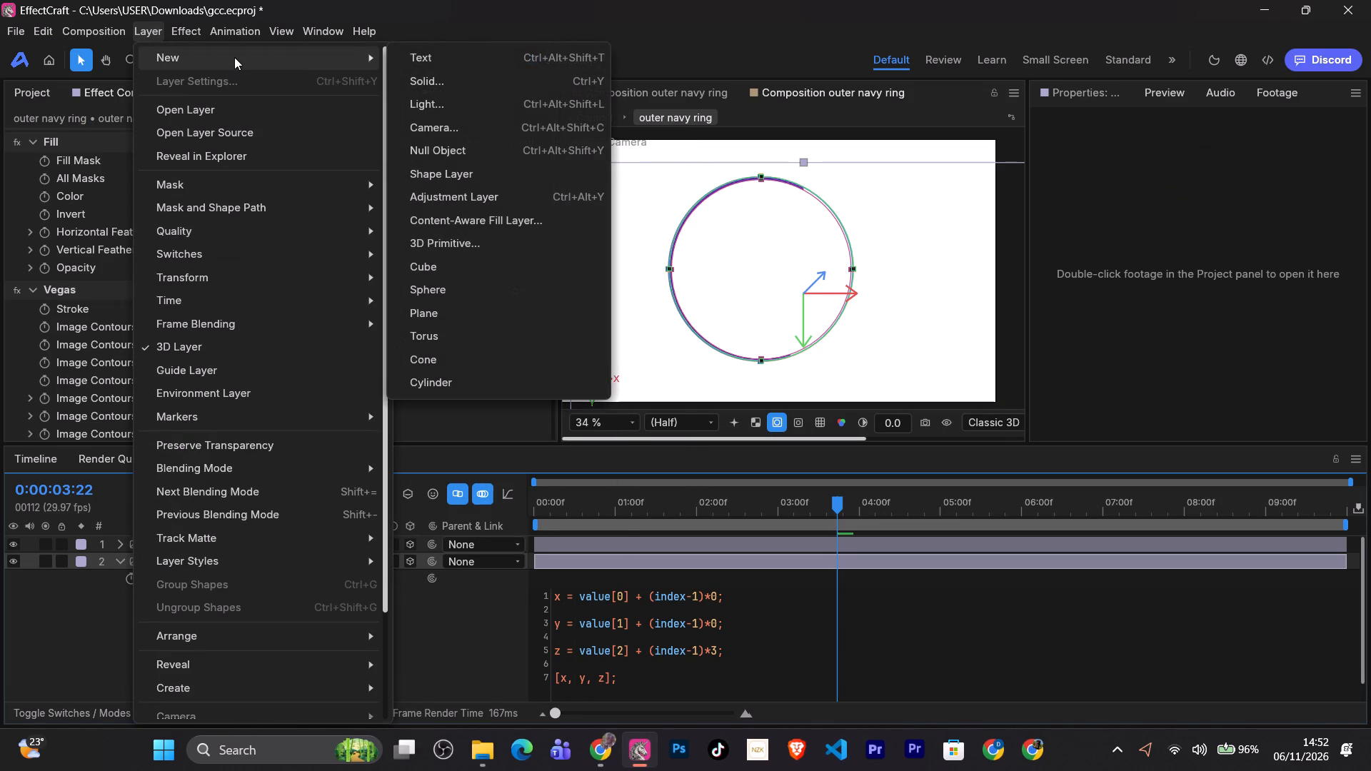
pyautogui.click(480, 201)
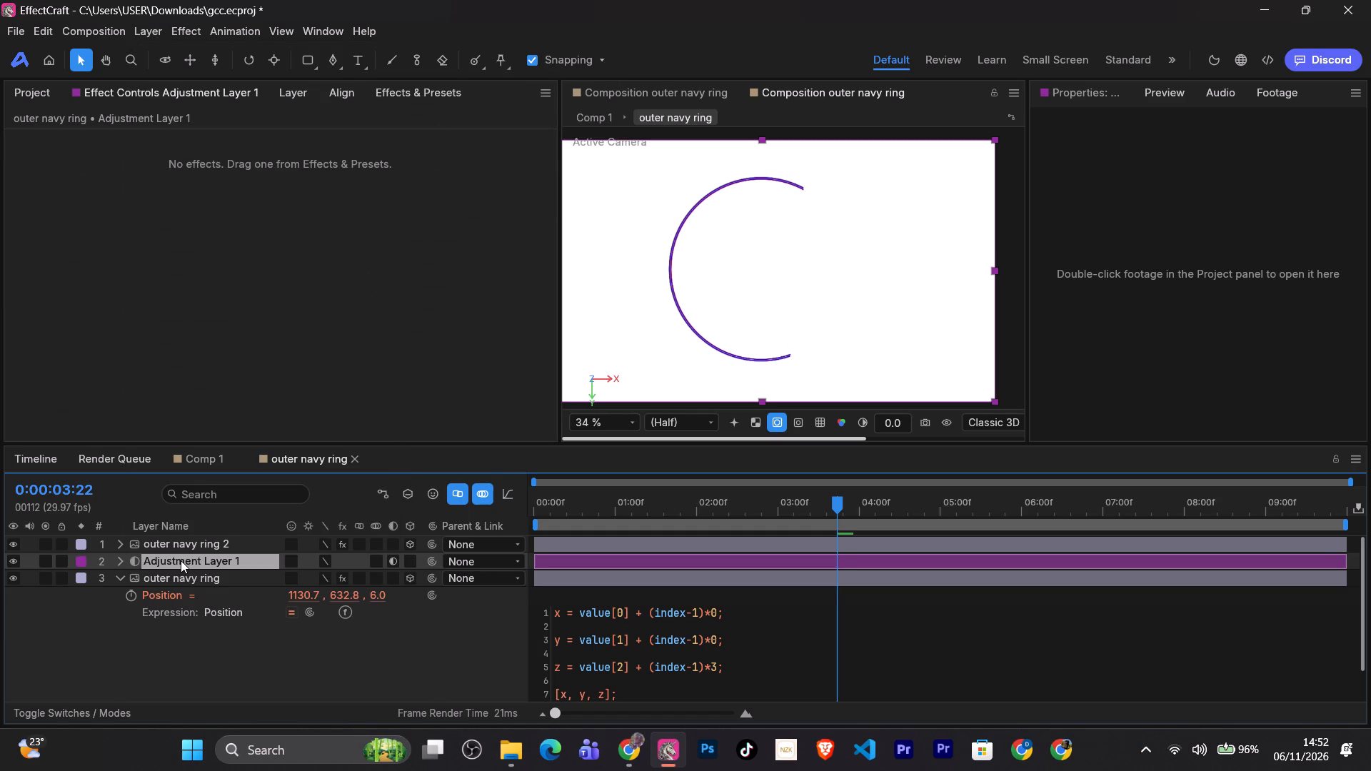
pyautogui.moveTo(181, 560); pyautogui.dragTo(182, 542)
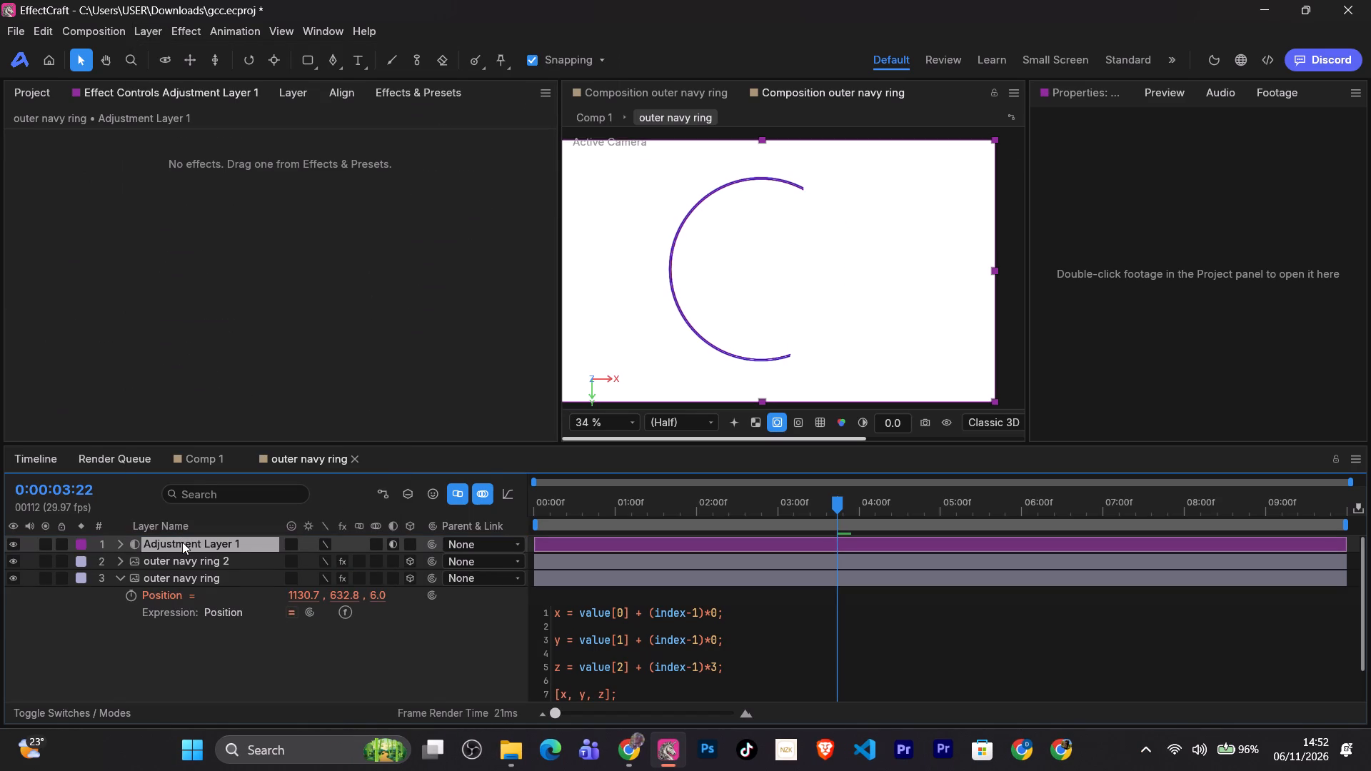
# Switch to Chrome and replay the tutorial from about 2:26 to 2:30 to examine which effect is added to the adjustment layer.
pyautogui.click(631, 746)
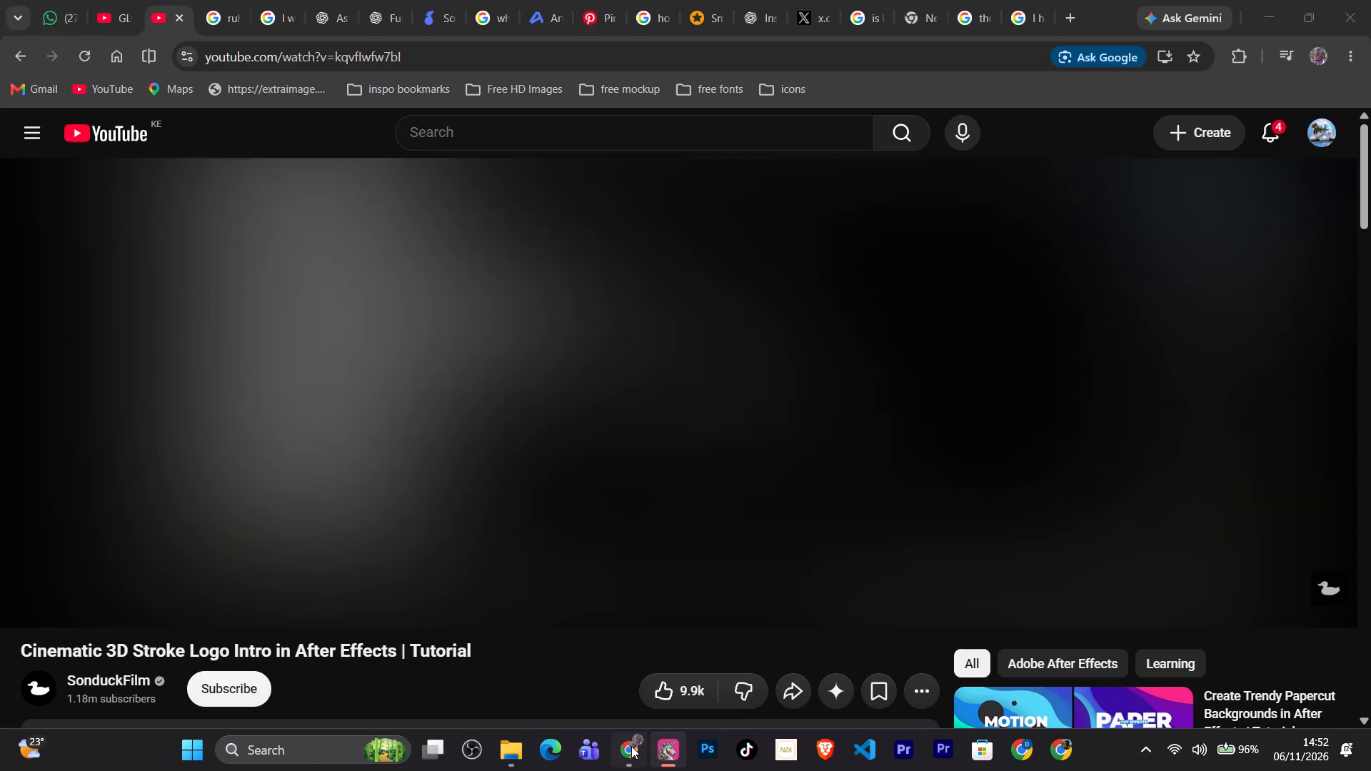
pyautogui.press('space')
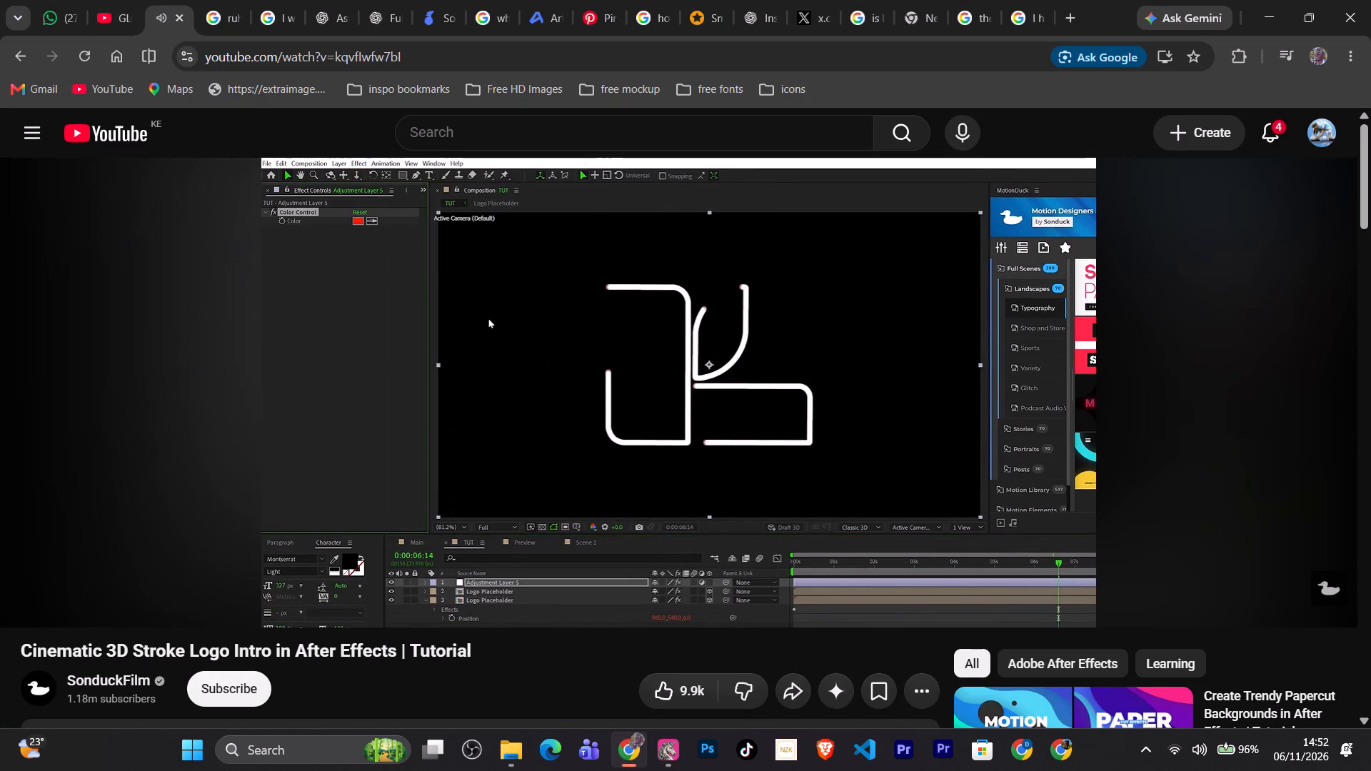
pyautogui.press('space')
pyautogui.press('Left')
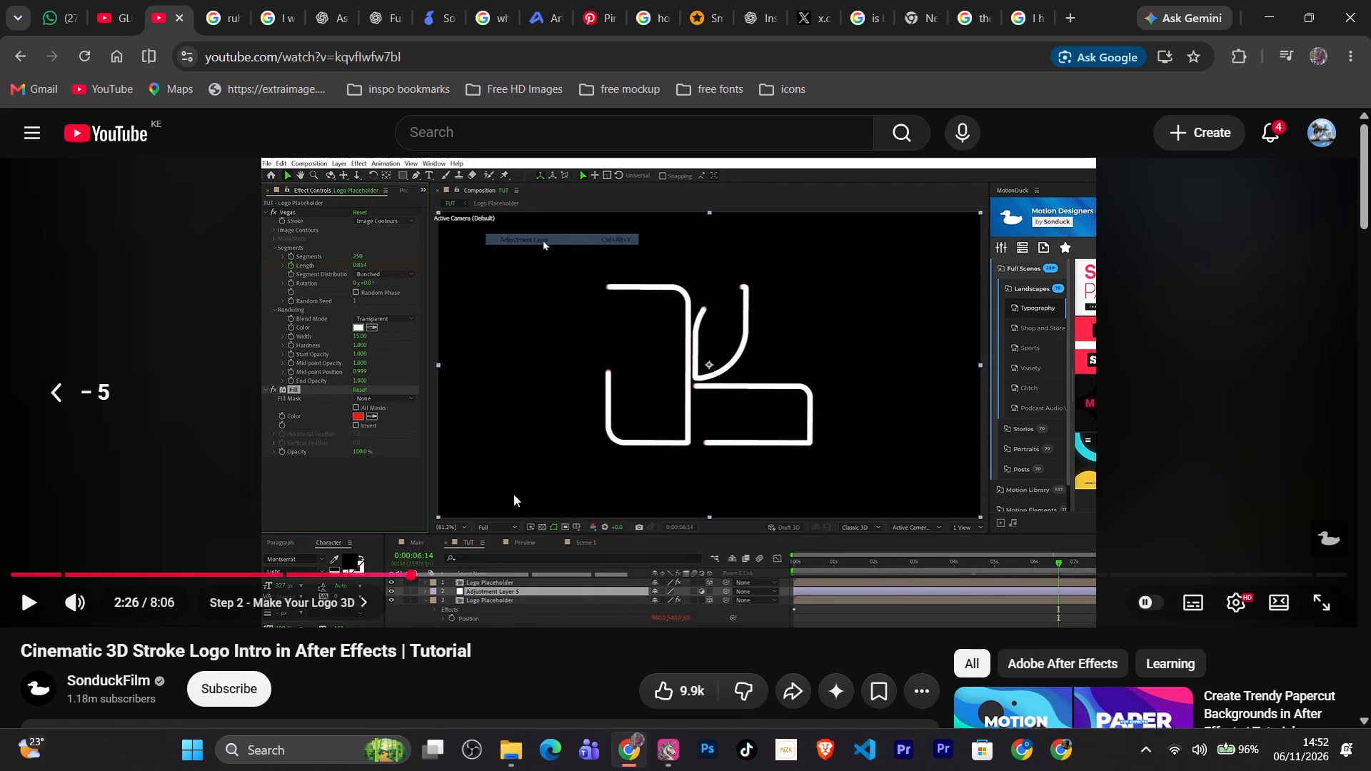
pyautogui.press('space')
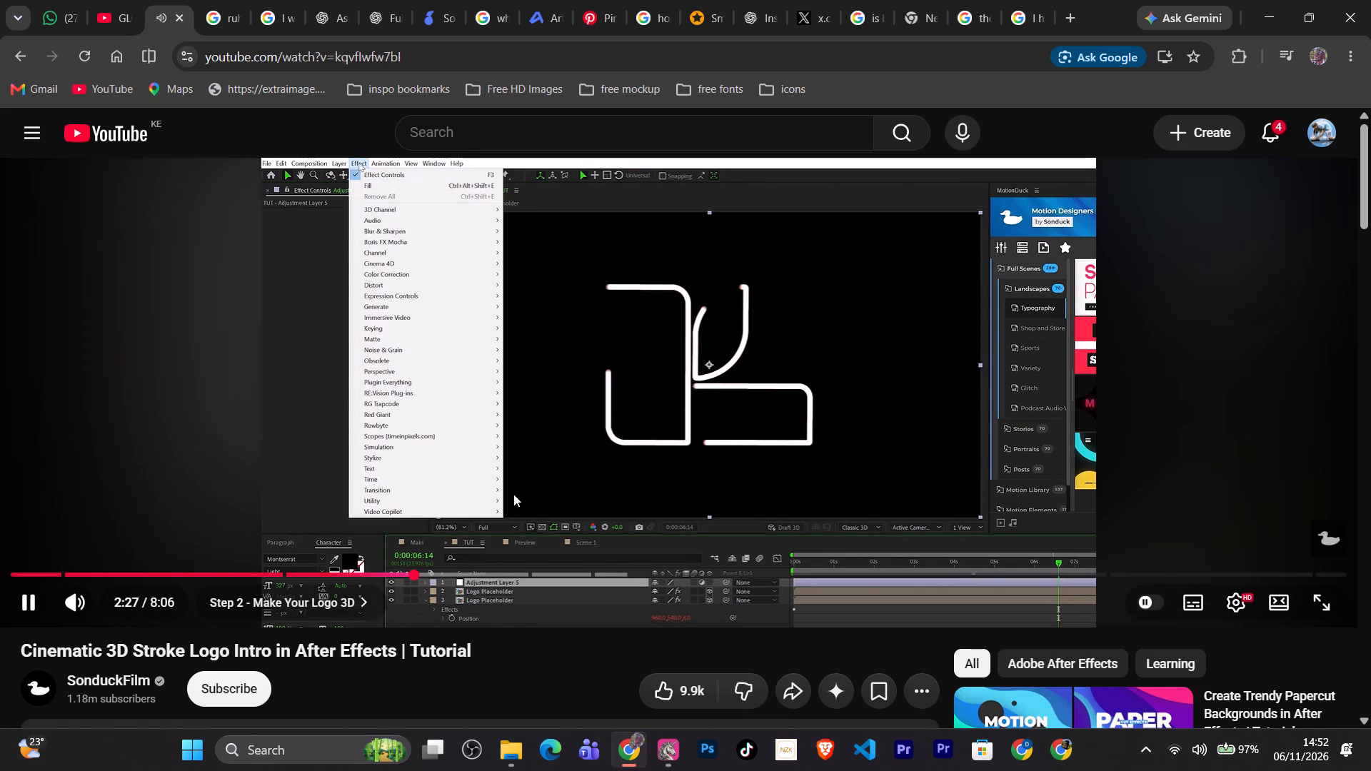
pyautogui.click(513, 494)
pyautogui.press('space')
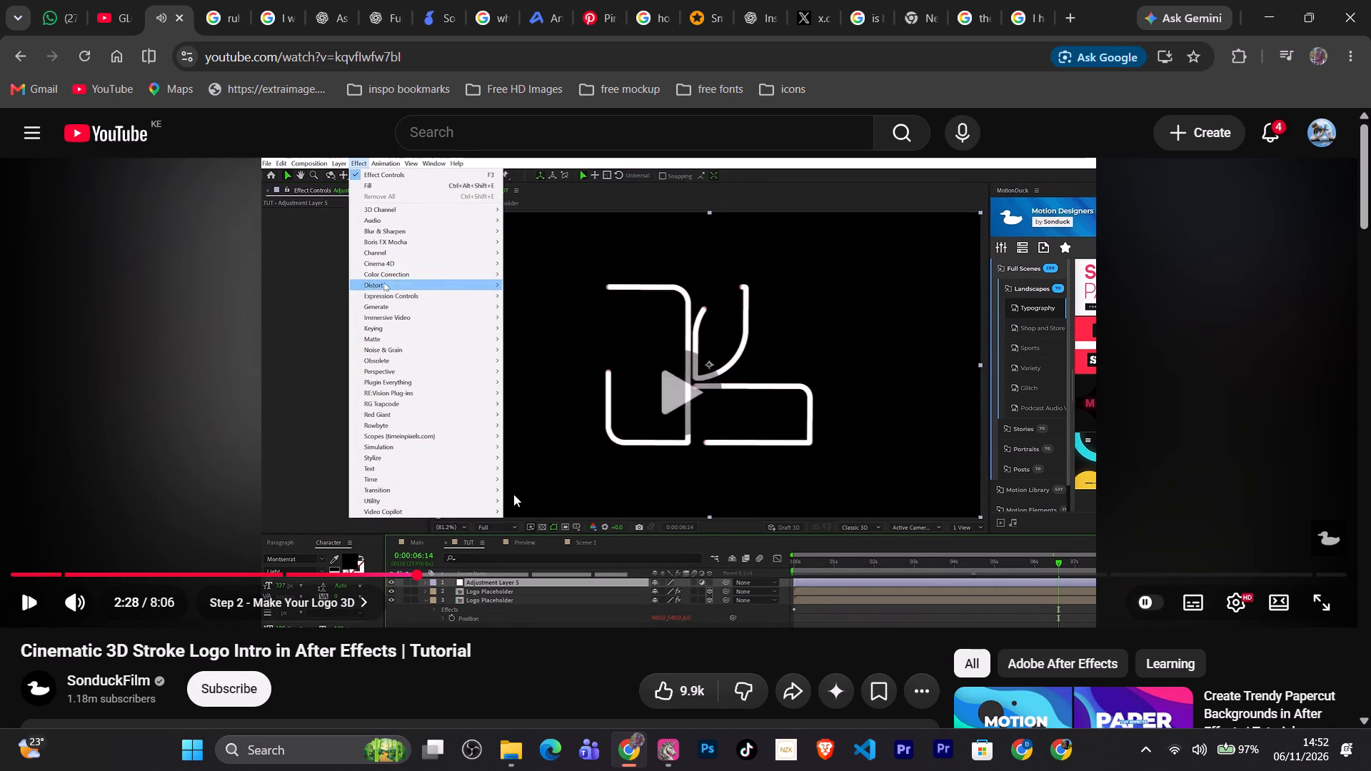
pyautogui.press('space')
pyautogui.press('space')
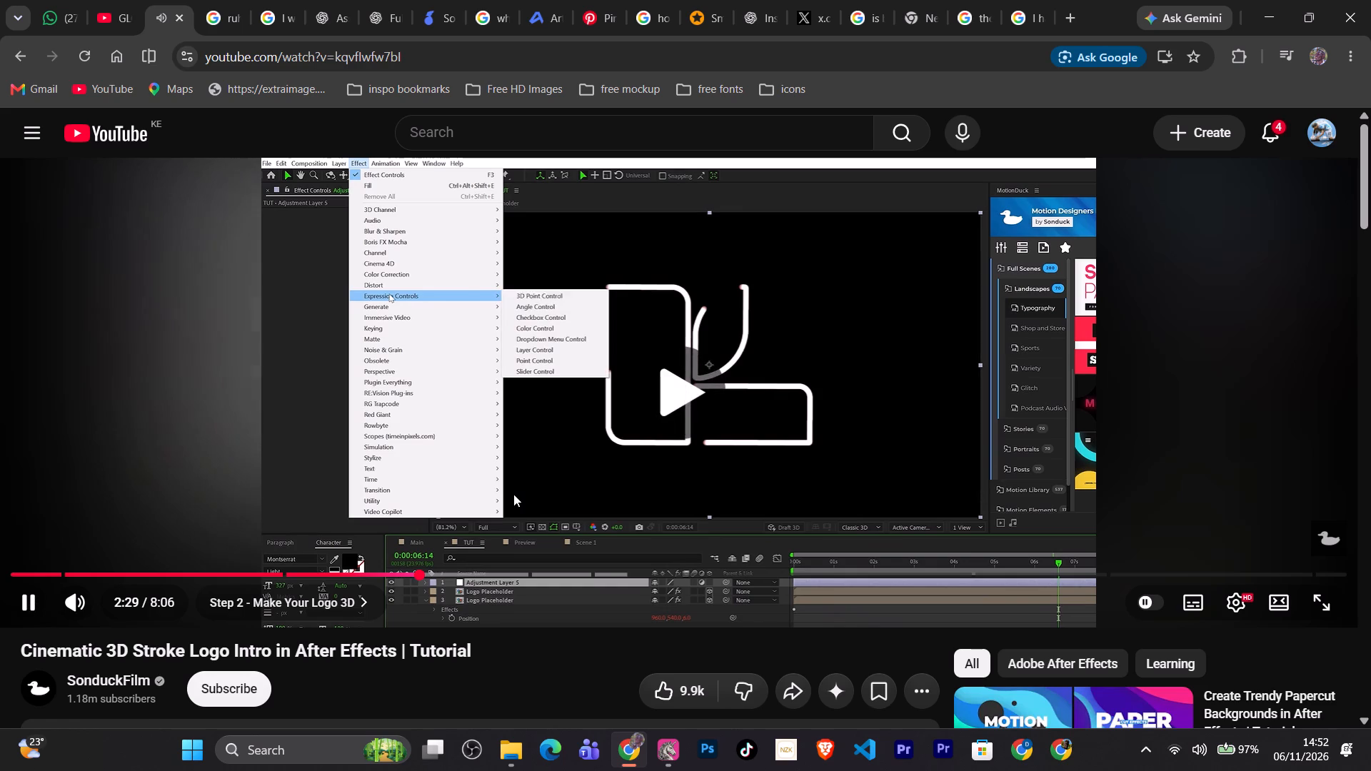
pyautogui.press('space')
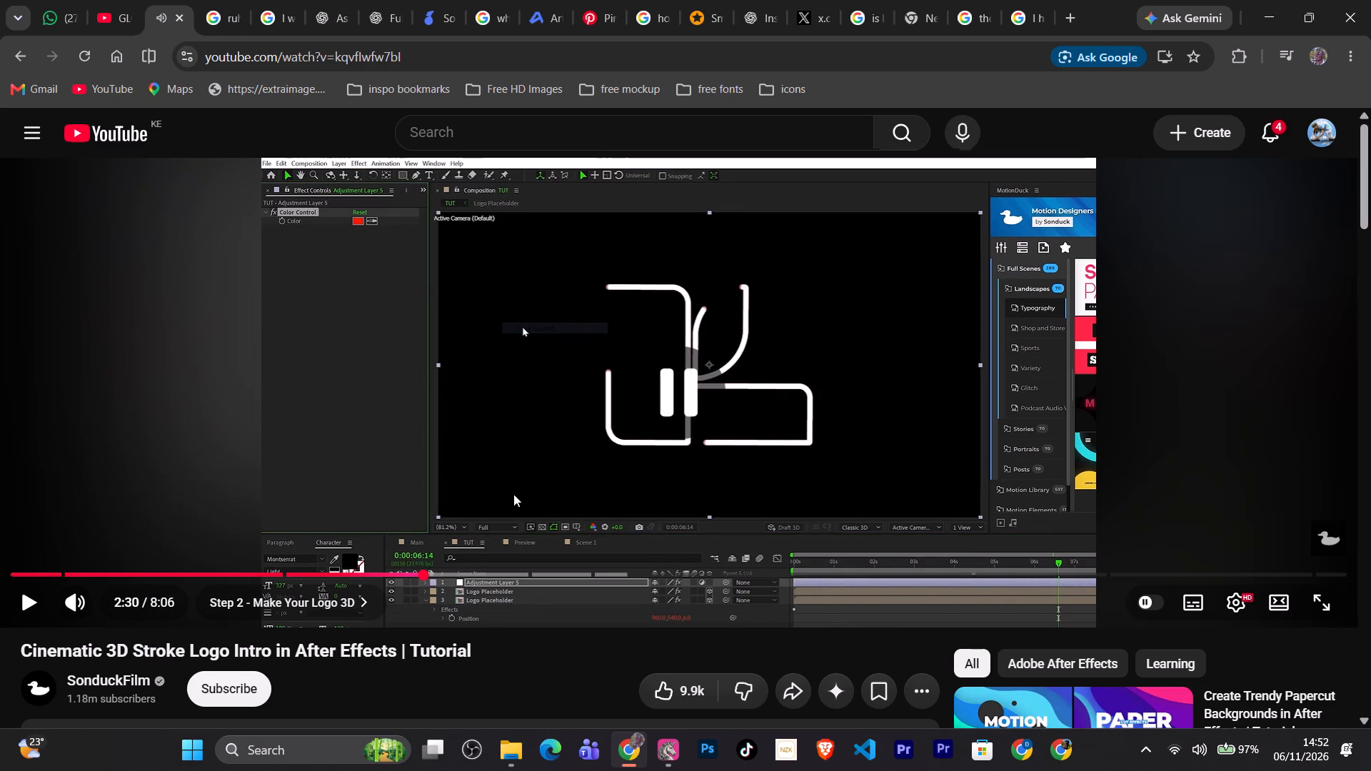
# In EffectCraft, apply a Color Control effect from the Expression Controls category to Adjustment Layer 1.
pyautogui.click(674, 761)
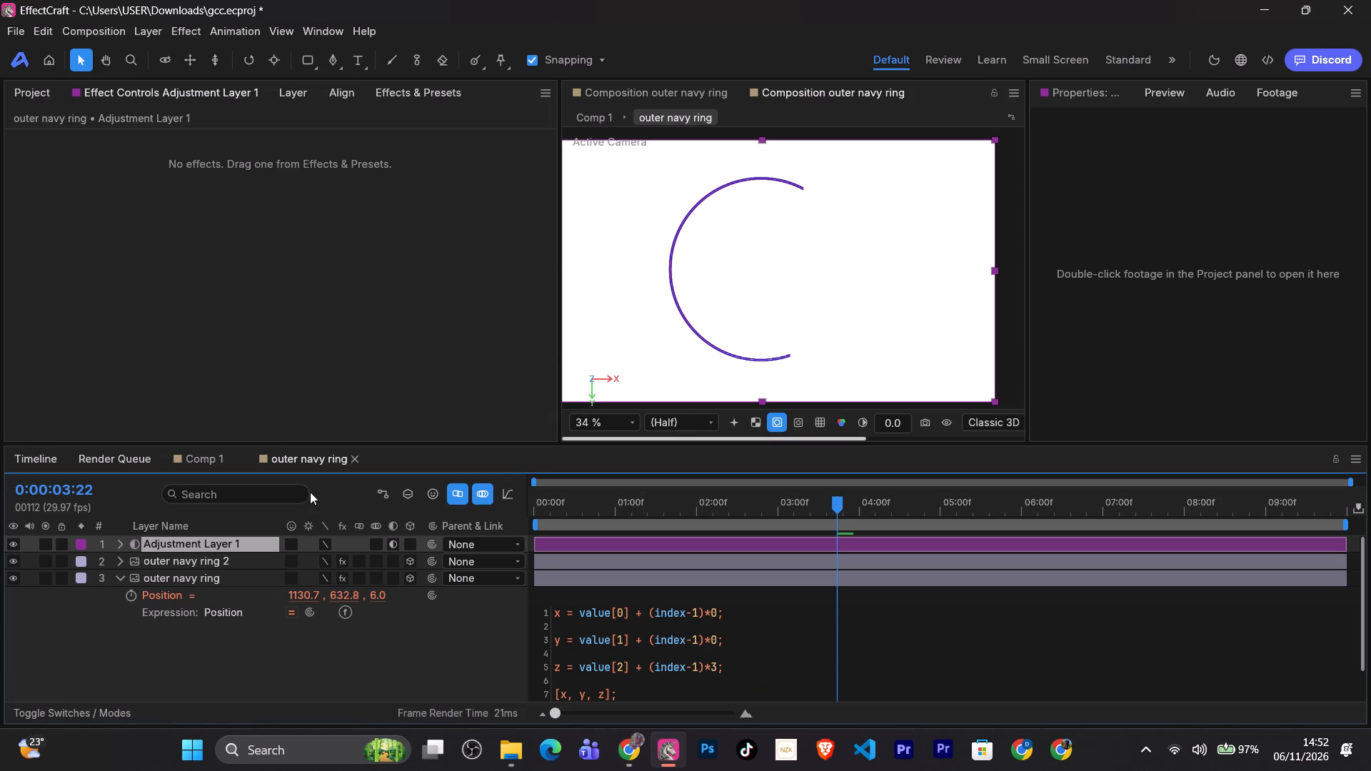
pyautogui.click(188, 25)
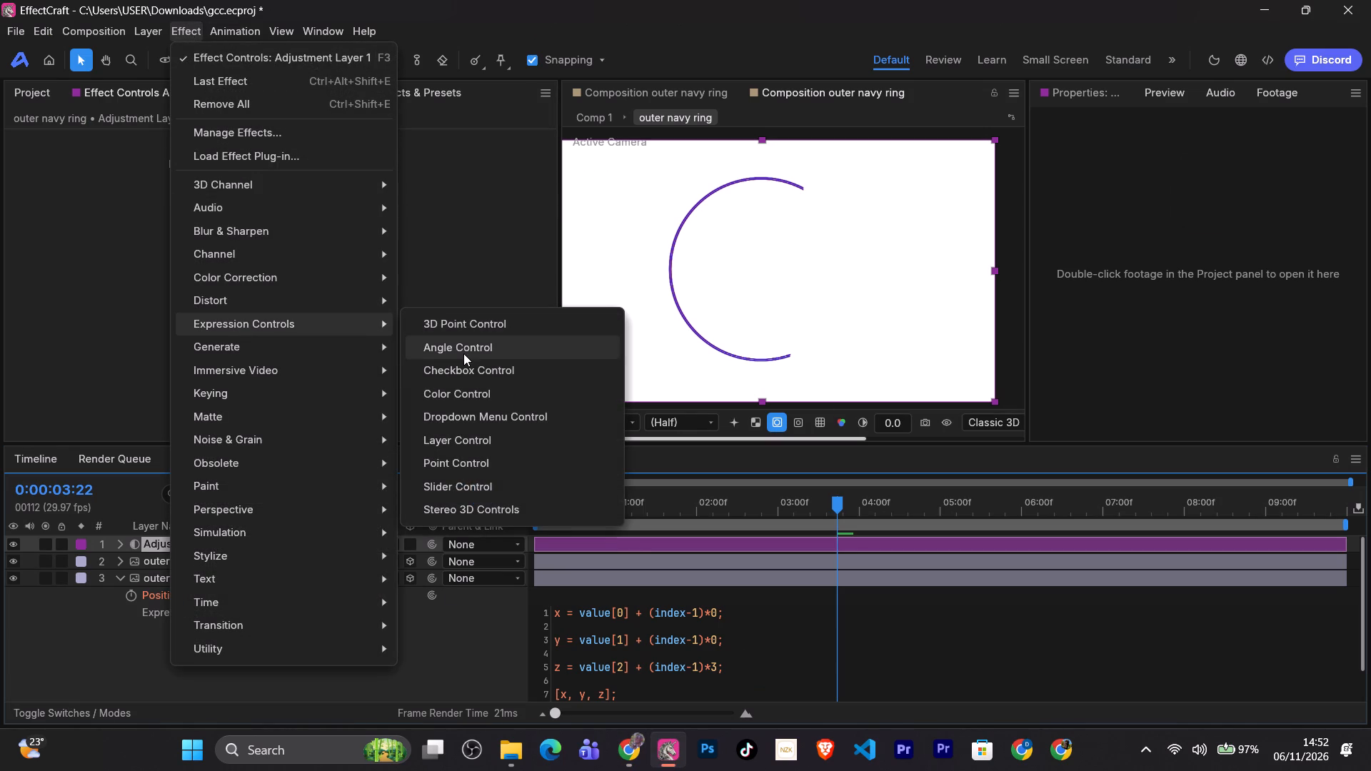
pyautogui.click(473, 393)
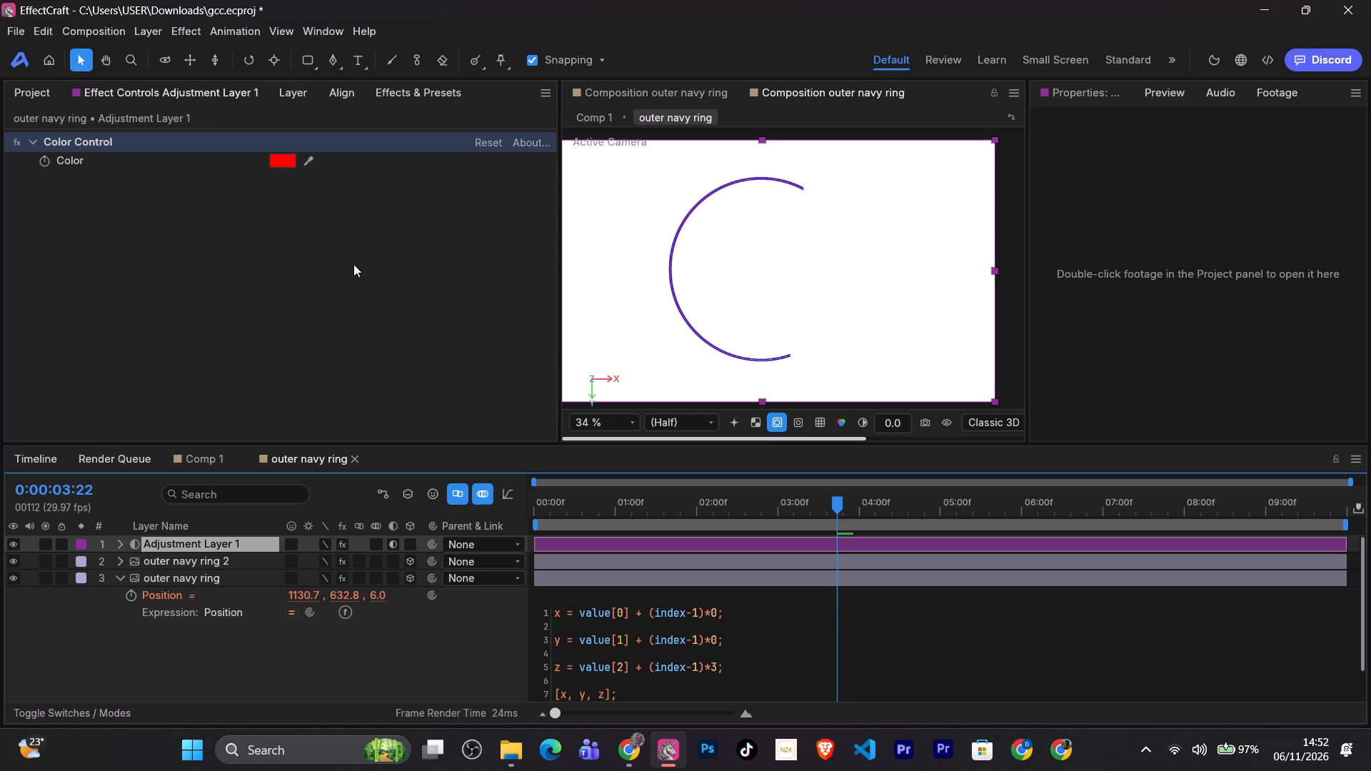
# Switch to Chrome and replay the tutorial between about 2:30 and 2:40 to examine how the Fill color is linked to the Color Control.
pyautogui.click(621, 759)
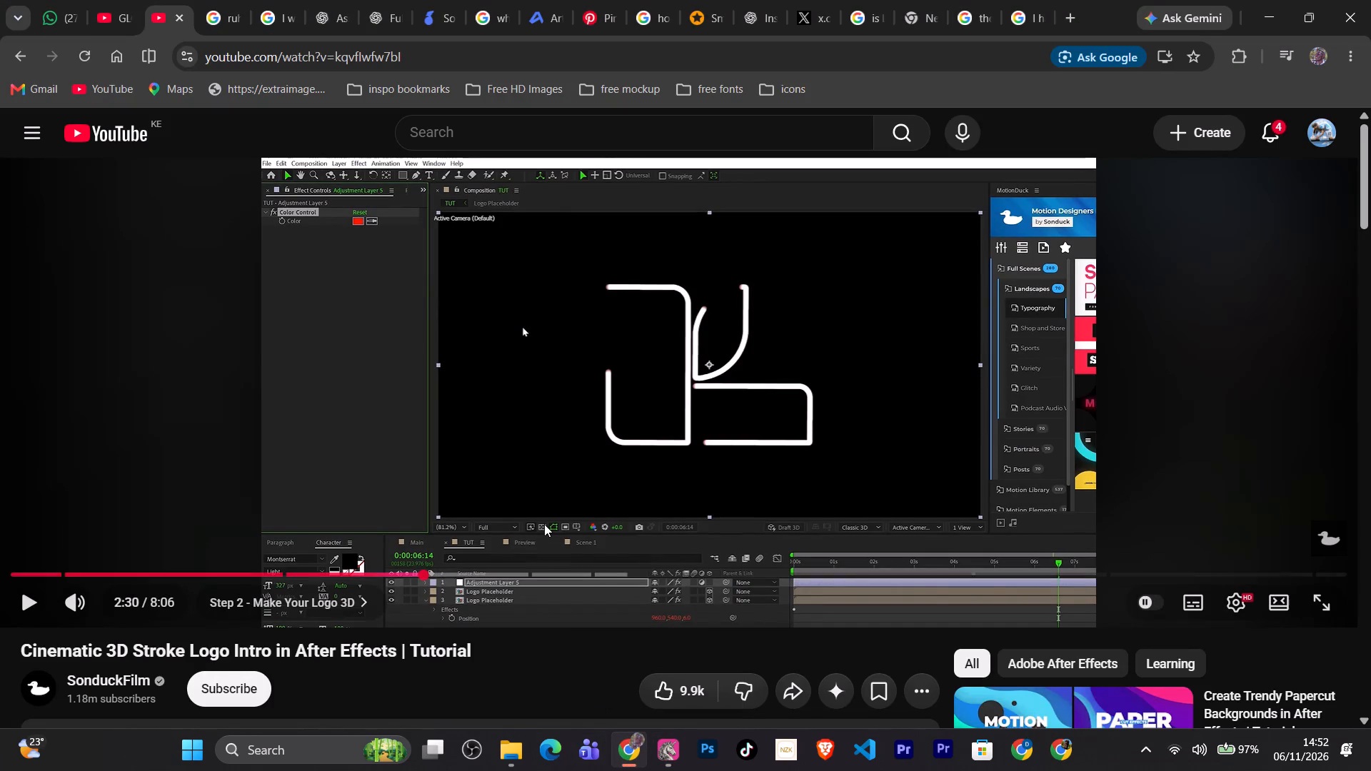
pyautogui.press('space')
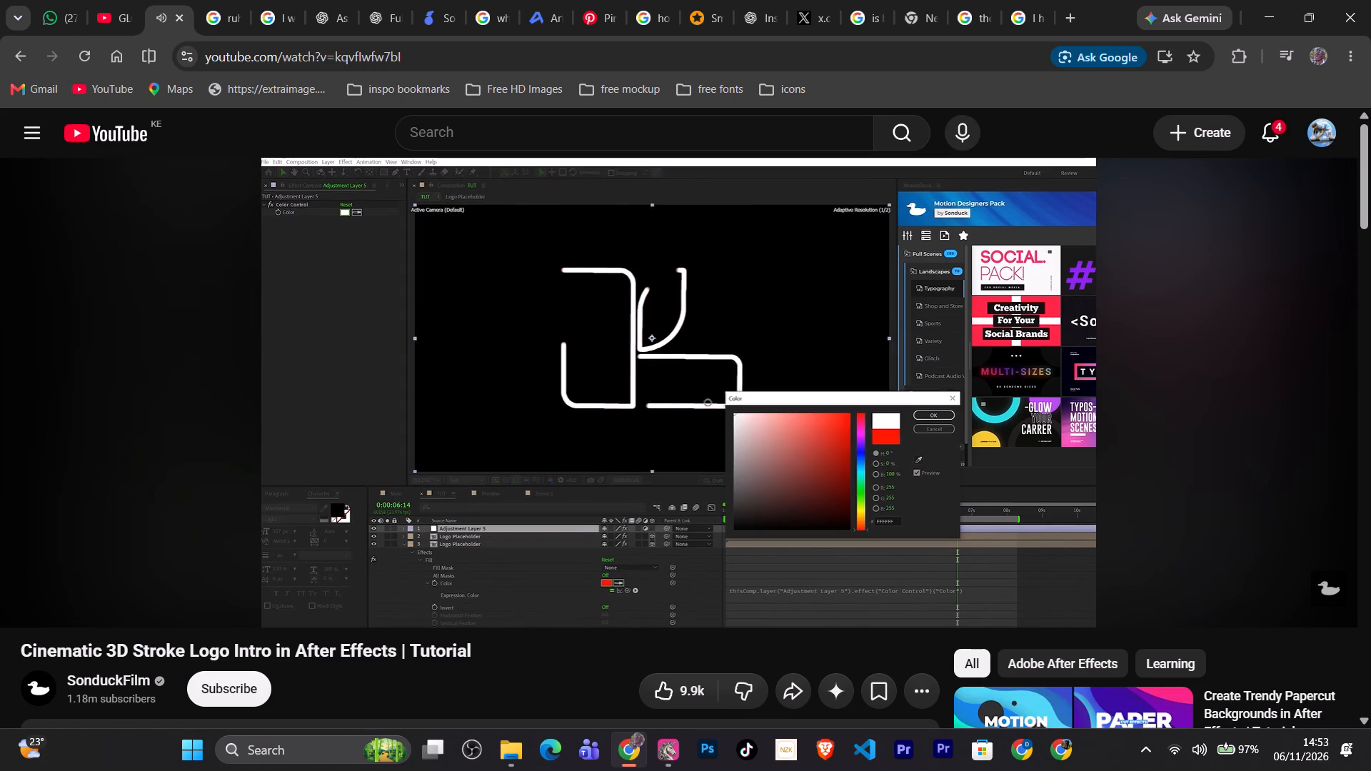
pyautogui.press('space')
pyautogui.press('Left')
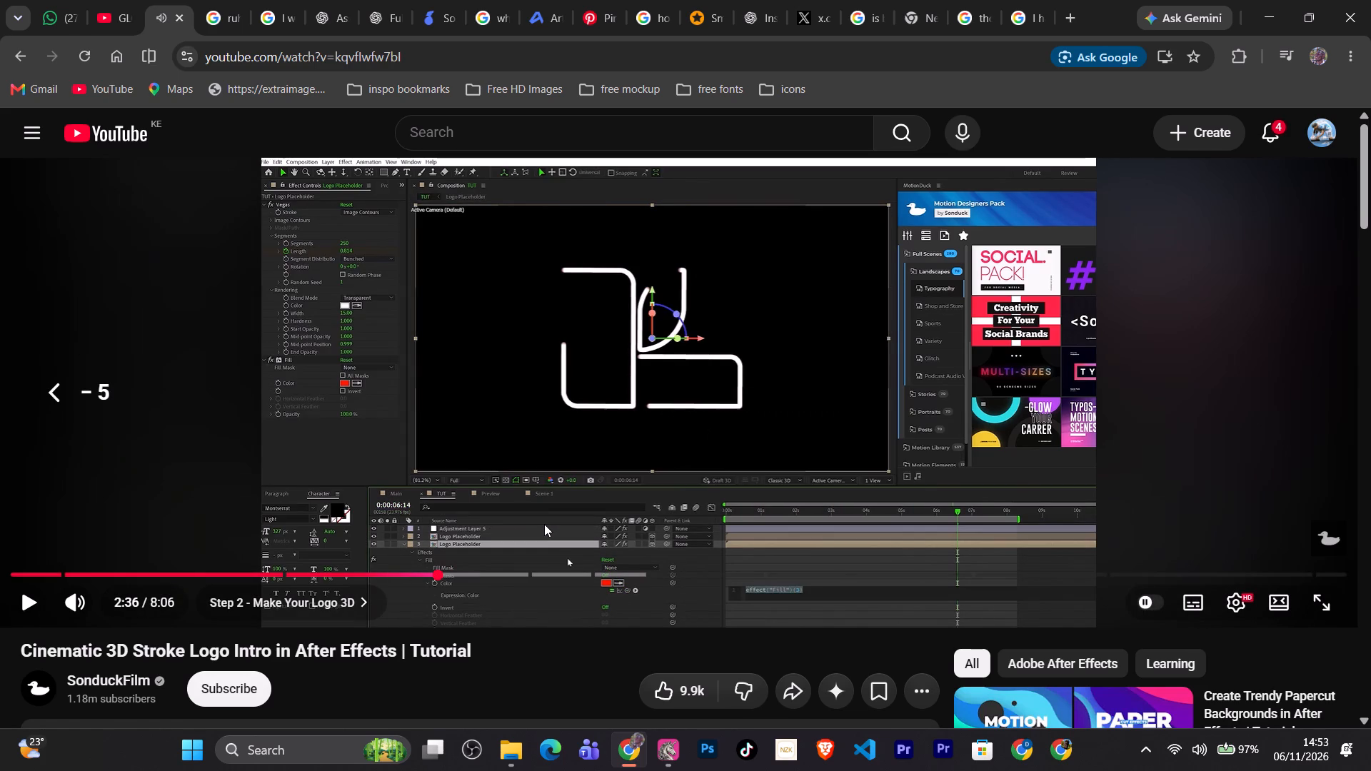
pyautogui.press('space')
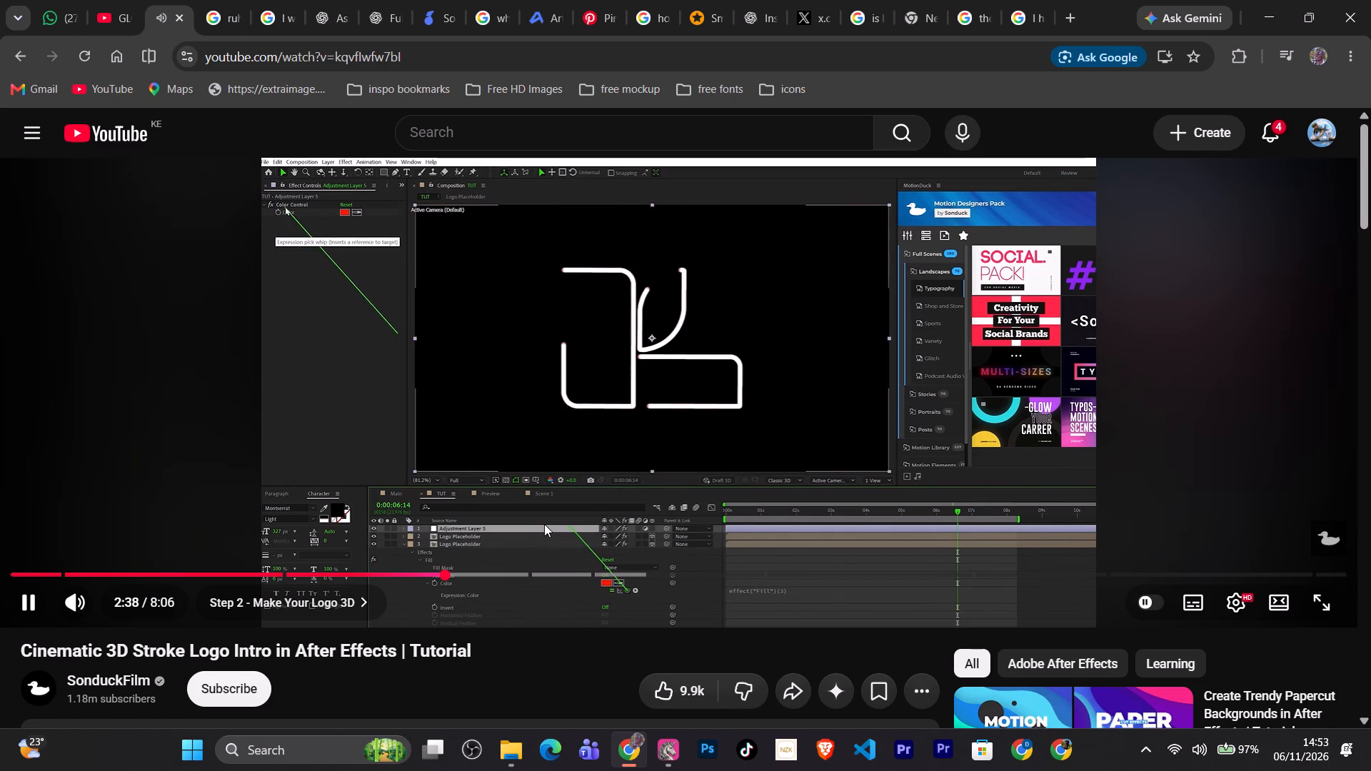
pyautogui.click(544, 524)
pyautogui.press('space')
pyautogui.press('space')
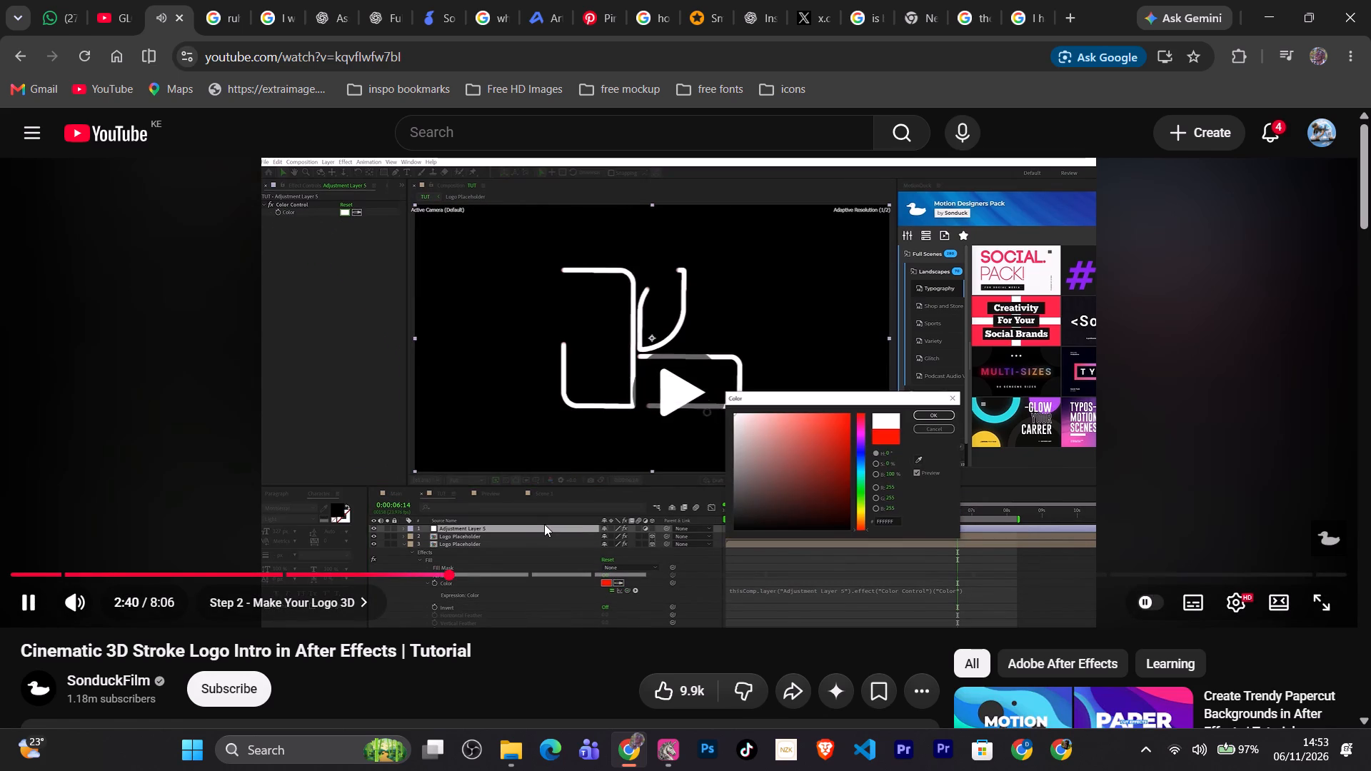
pyautogui.press('Left')
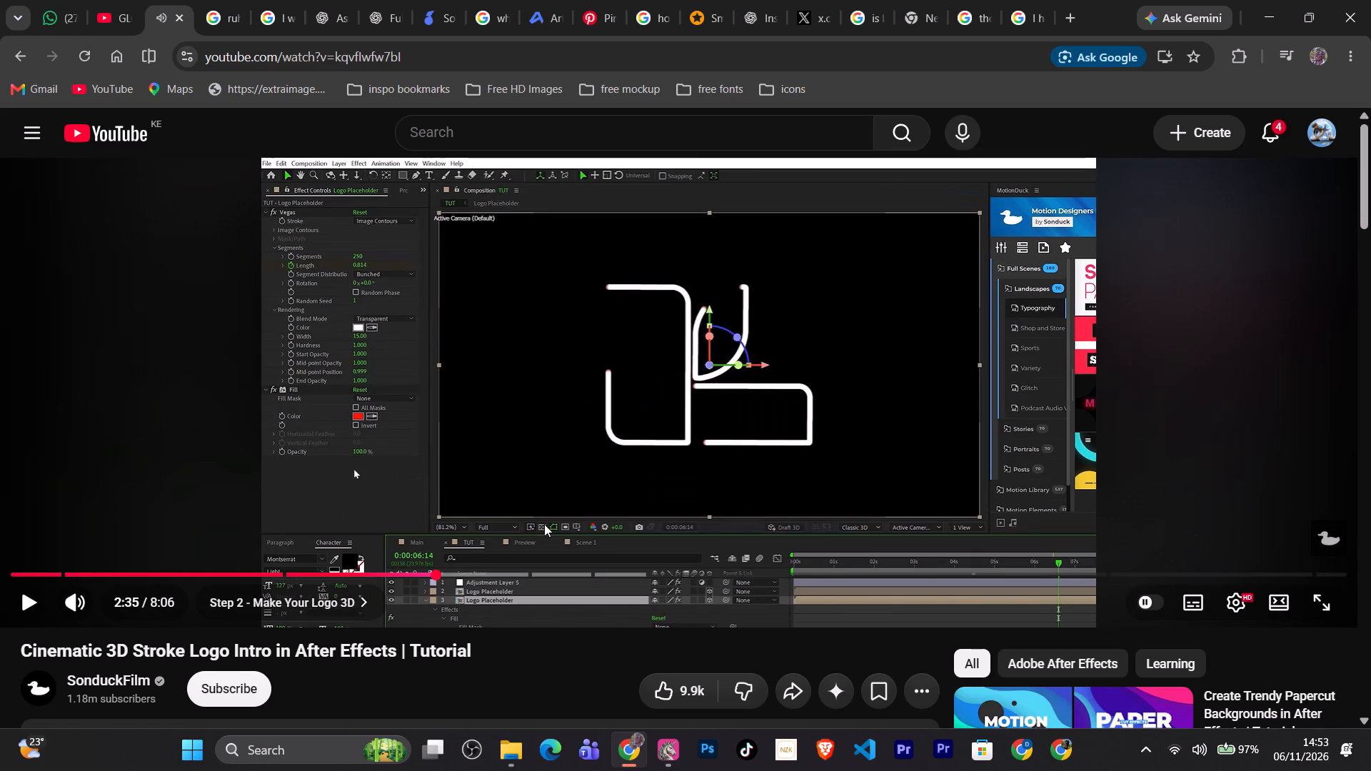
pyautogui.press('Left')
pyautogui.press('space')
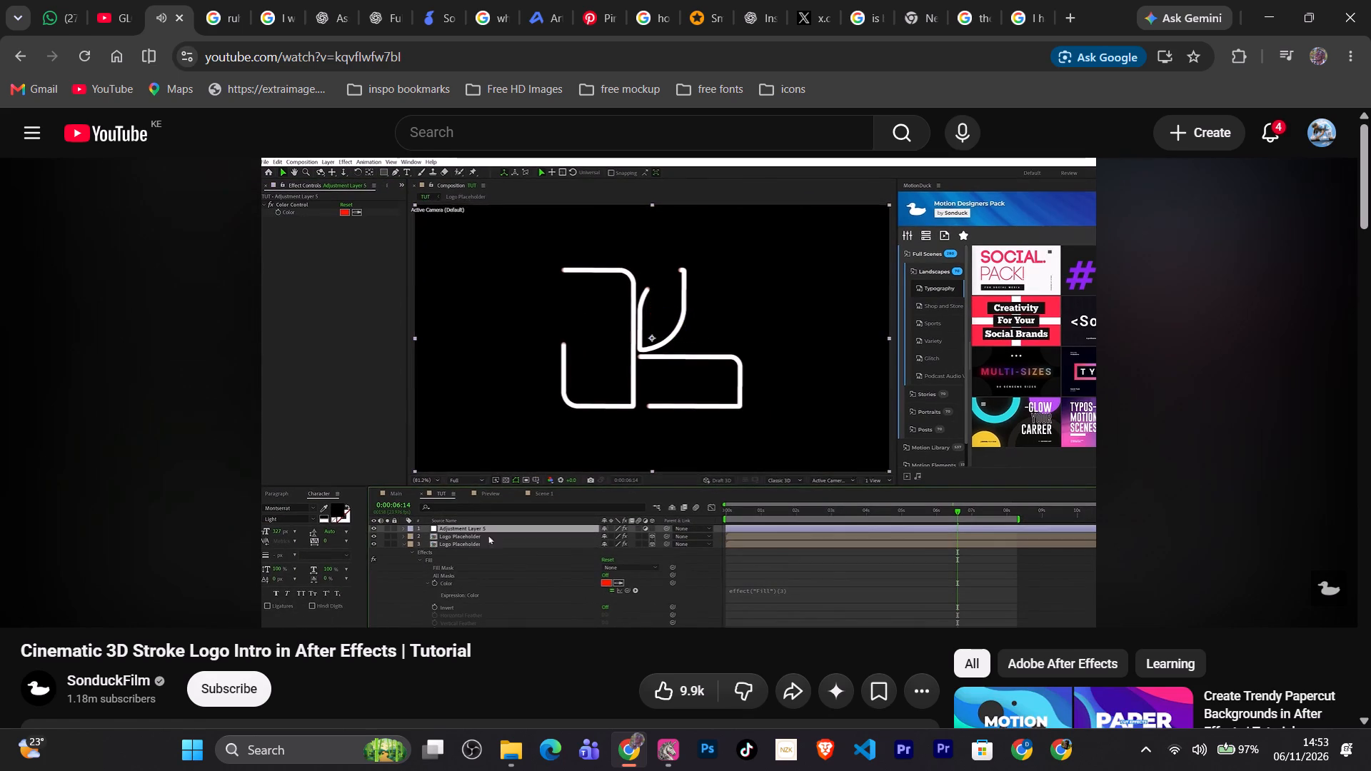
pyautogui.press('space')
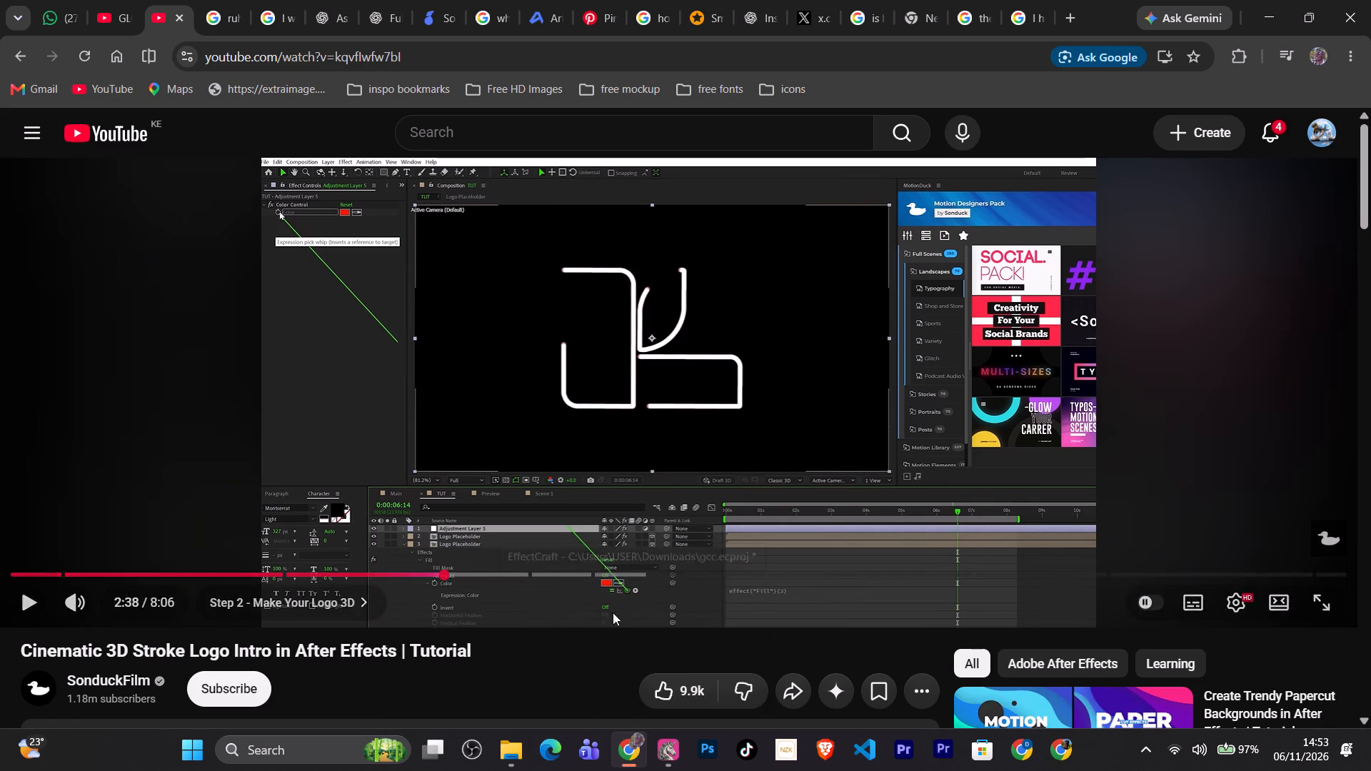
# In EffectCraft, keyframe the original outer navy ring's Fill Color at 0:00:03:22 and link it by expression to Adjustment Layer 1's Color Control color.
pyautogui.click(676, 751)
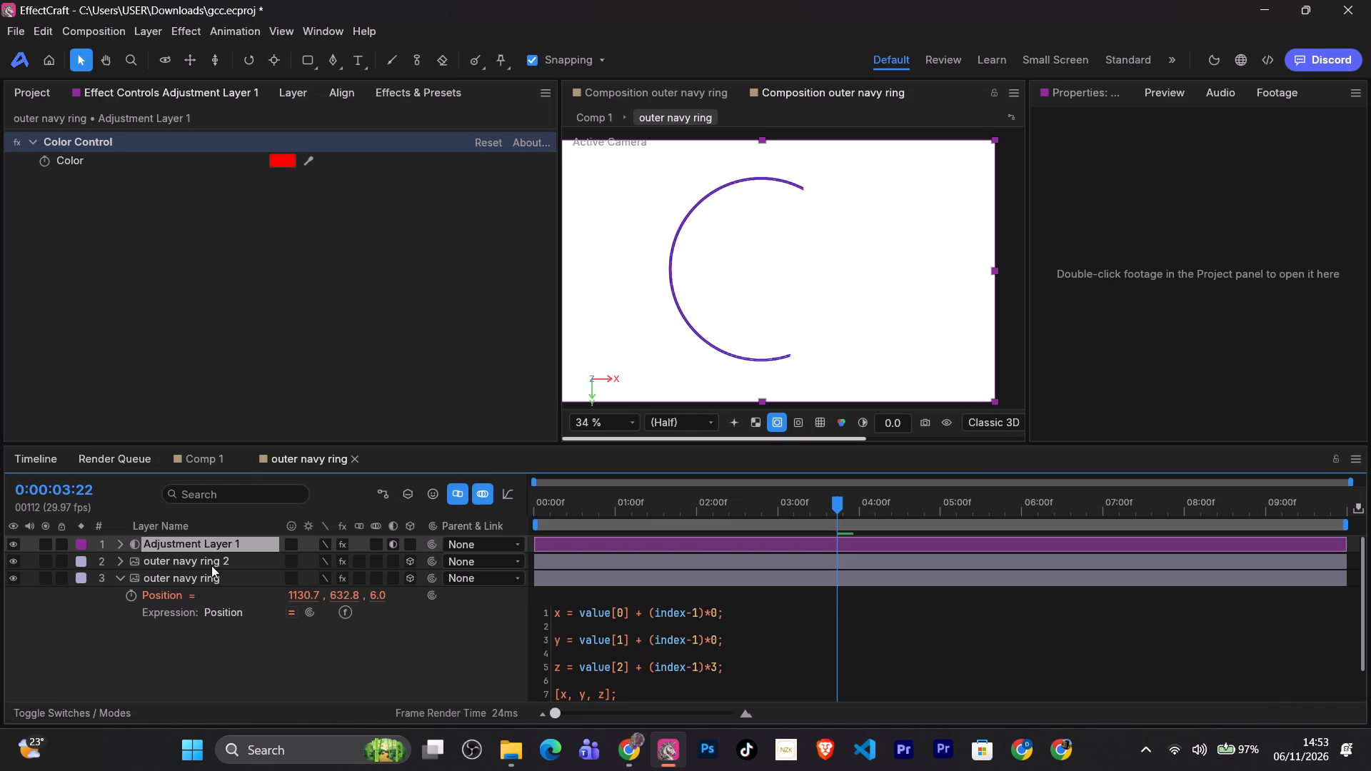
pyautogui.click(213, 583)
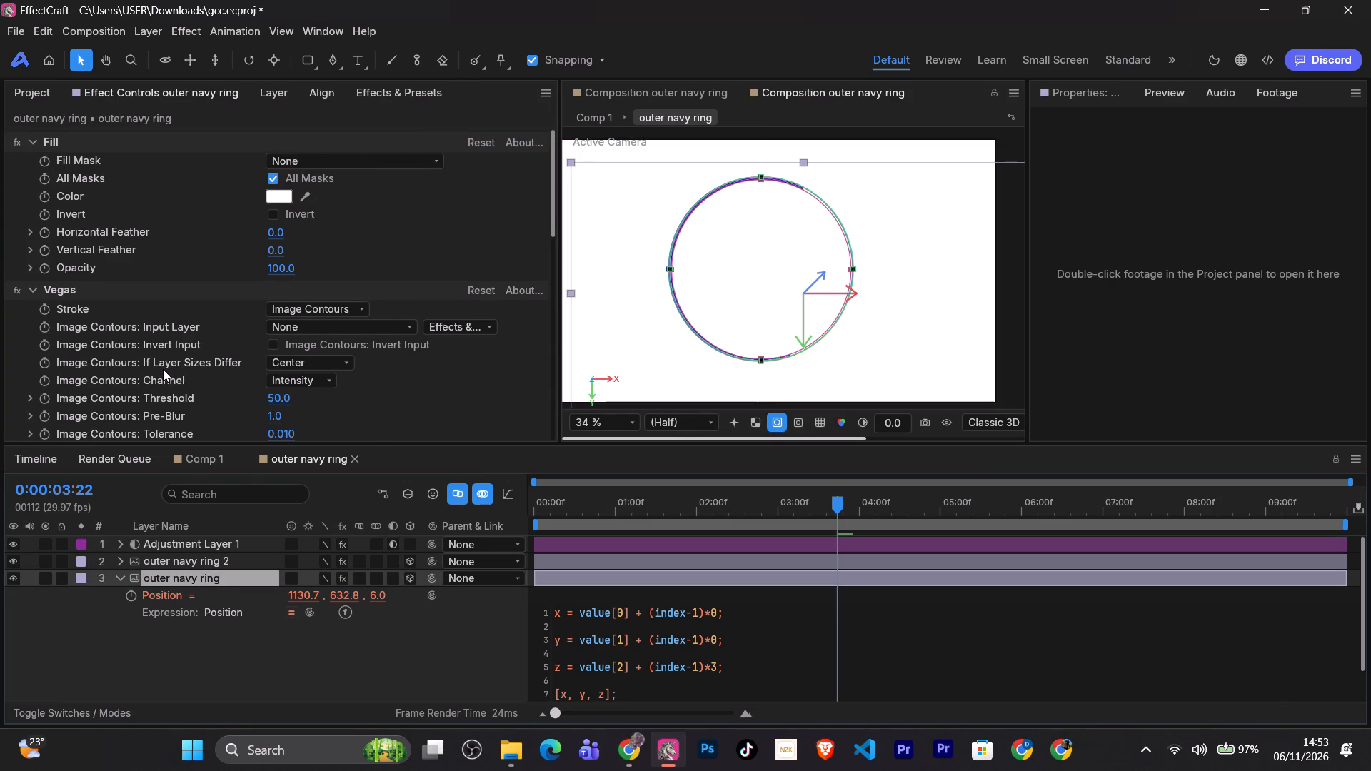
pyautogui.click(45, 196)
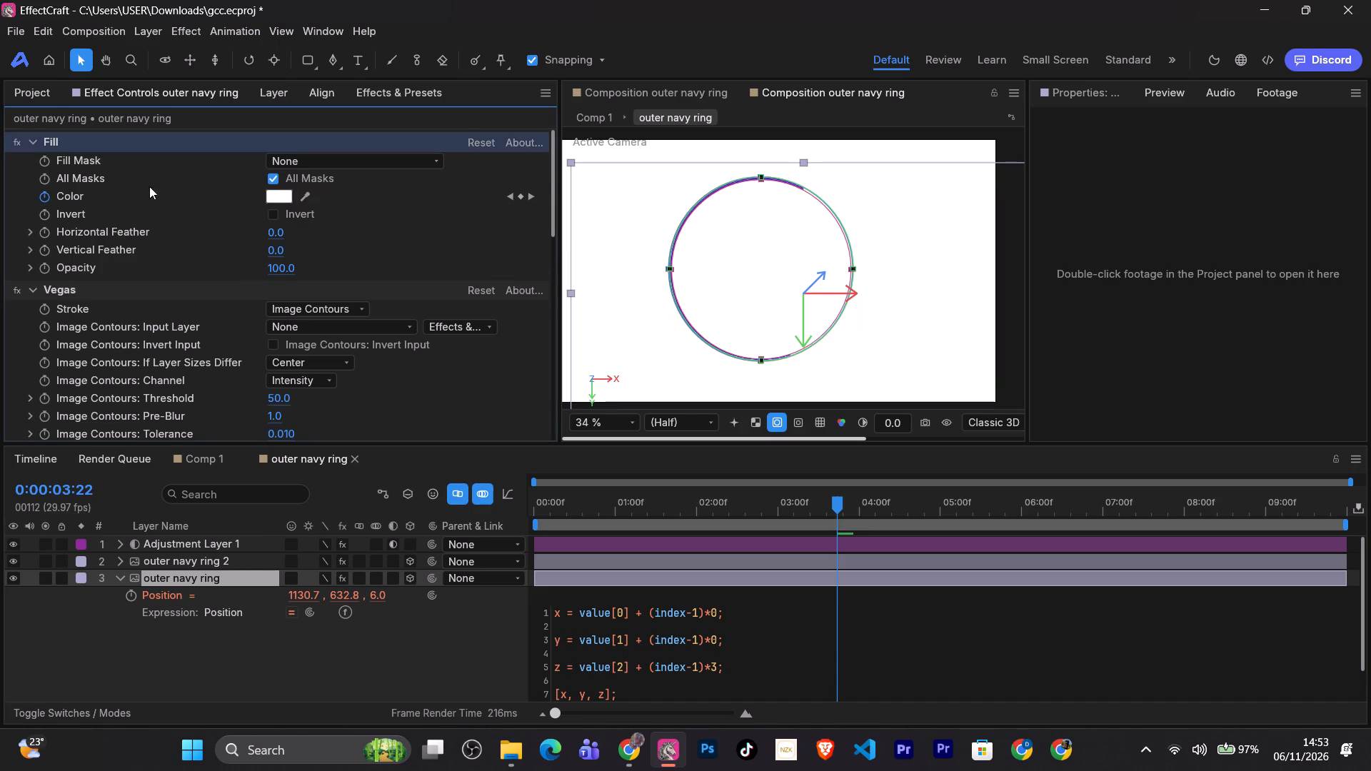
pyautogui.click(66, 196)
pyautogui.doubleClick(66, 196)
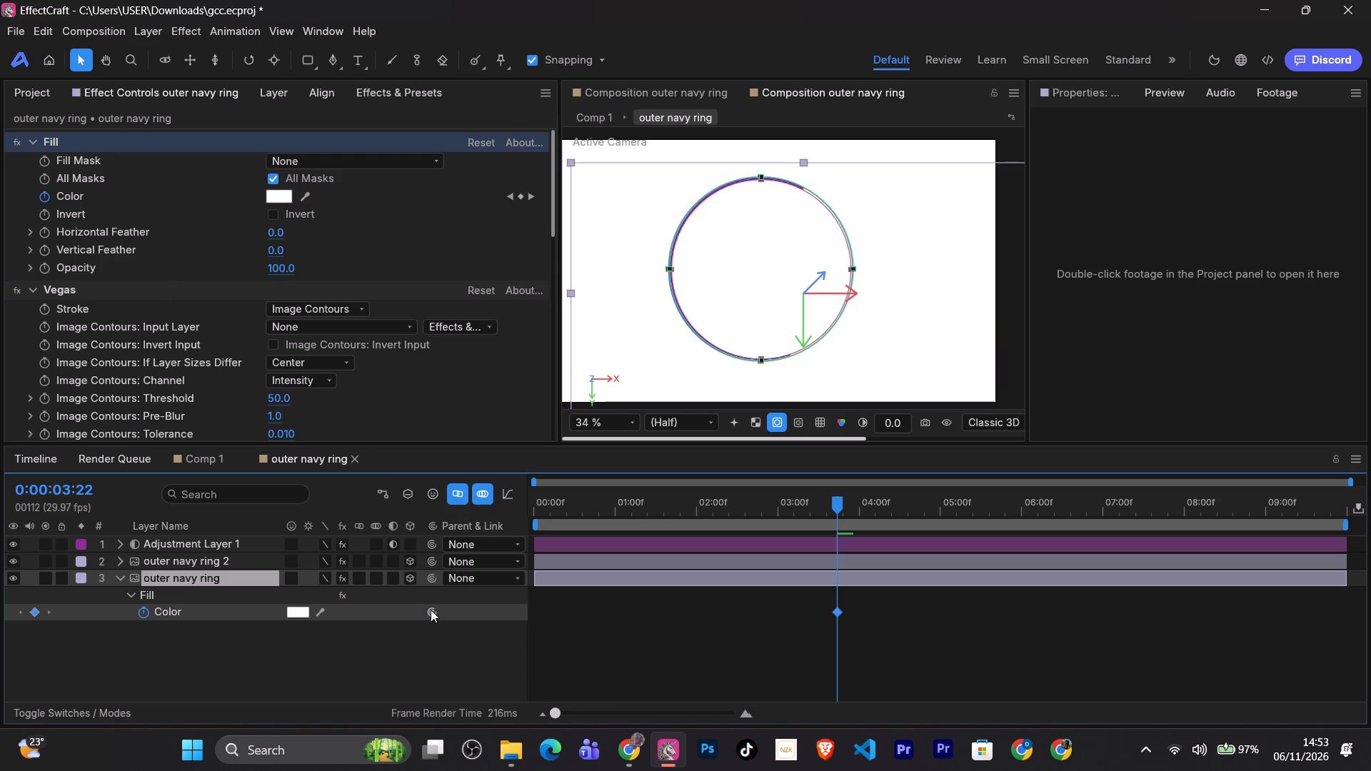
pyautogui.moveTo(431, 610); pyautogui.dragTo(374, 550)
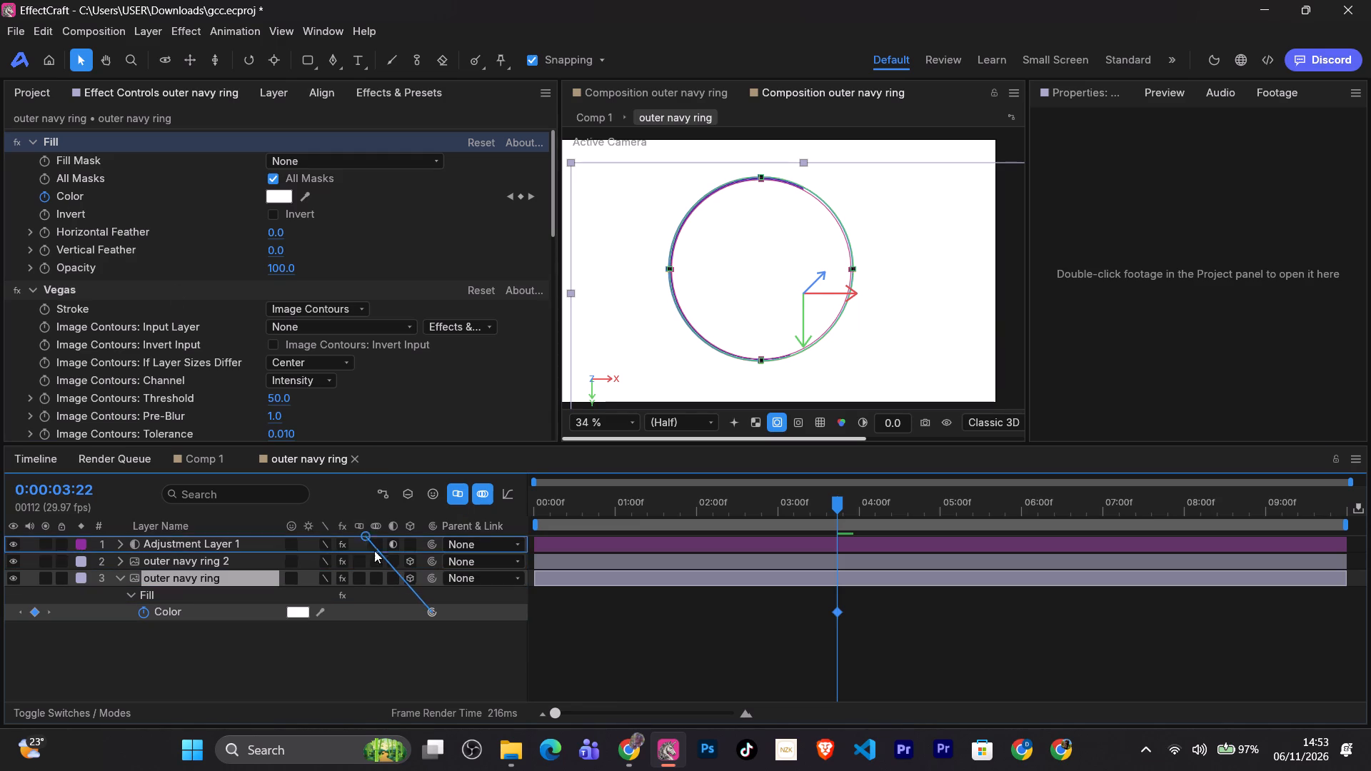
pyautogui.moveTo(374, 550); pyautogui.dragTo(423, 615)
pyautogui.click(238, 545)
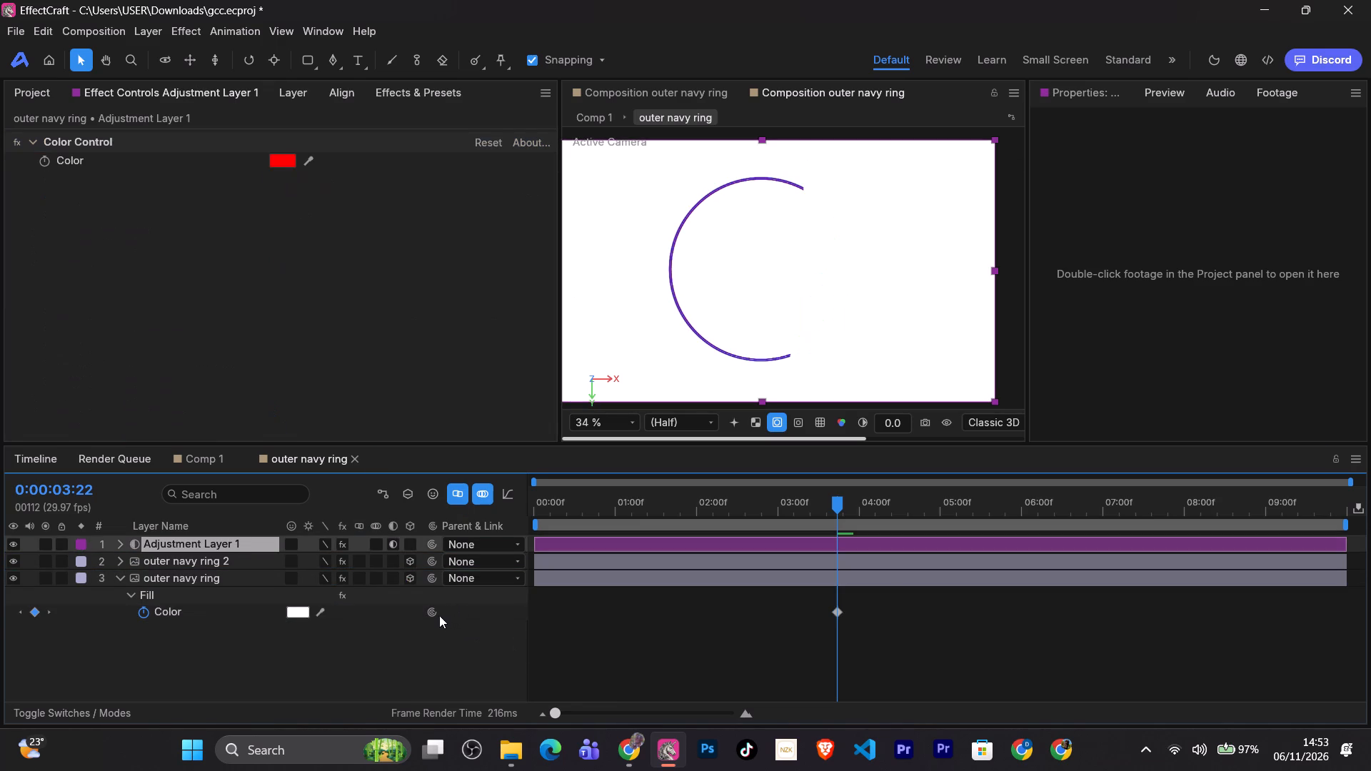
pyautogui.moveTo(433, 613); pyautogui.dragTo(96, 146)
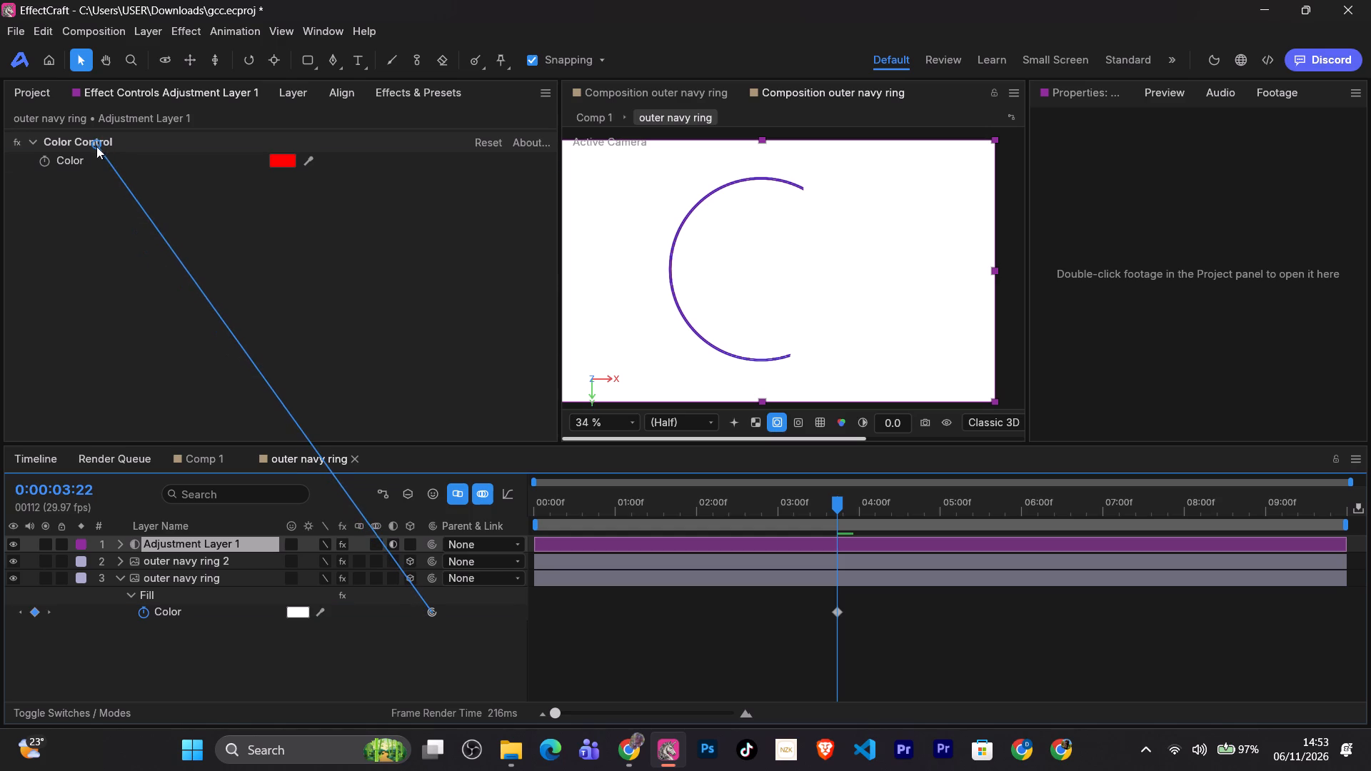
pyautogui.moveTo(96, 146); pyautogui.dragTo(103, 160)
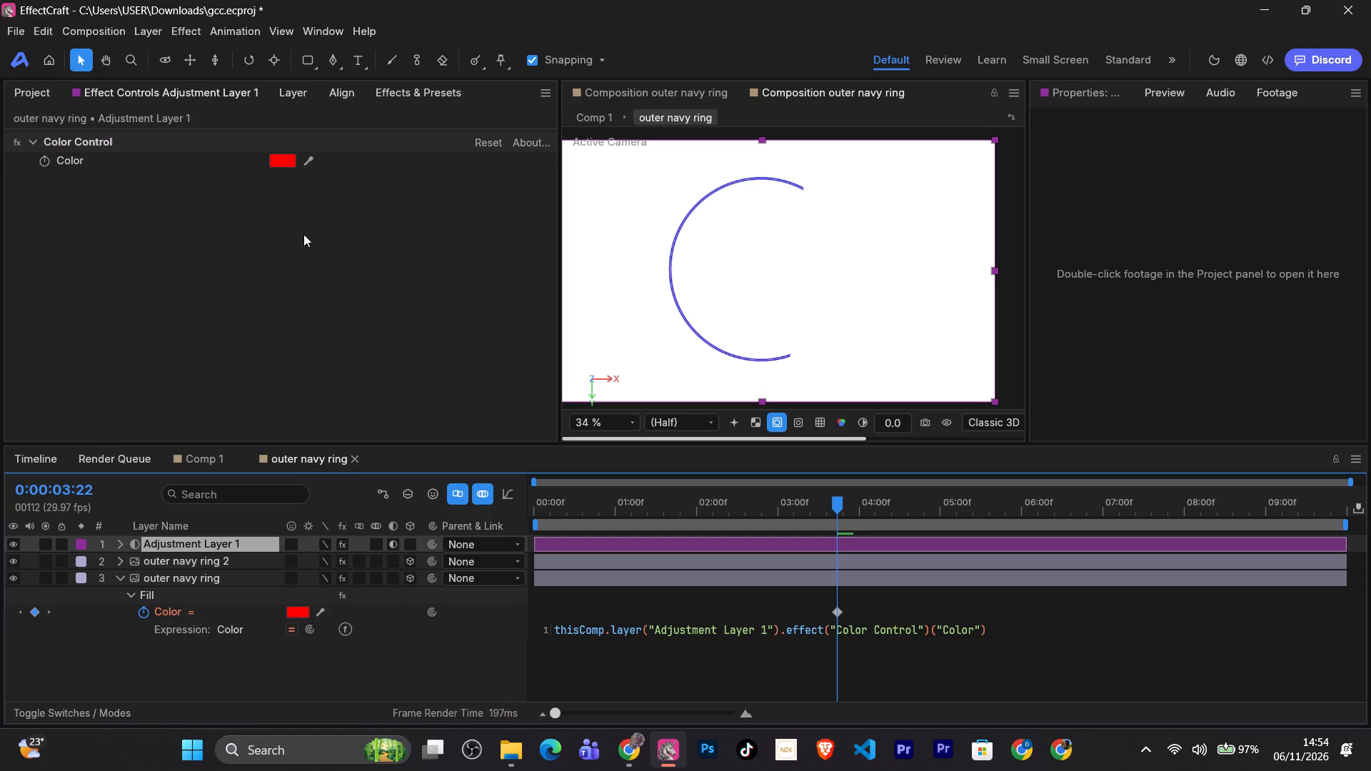
# Set Adjustment Layer 1's Color Control color to a very dark navy blue.
pyautogui.click(281, 161)
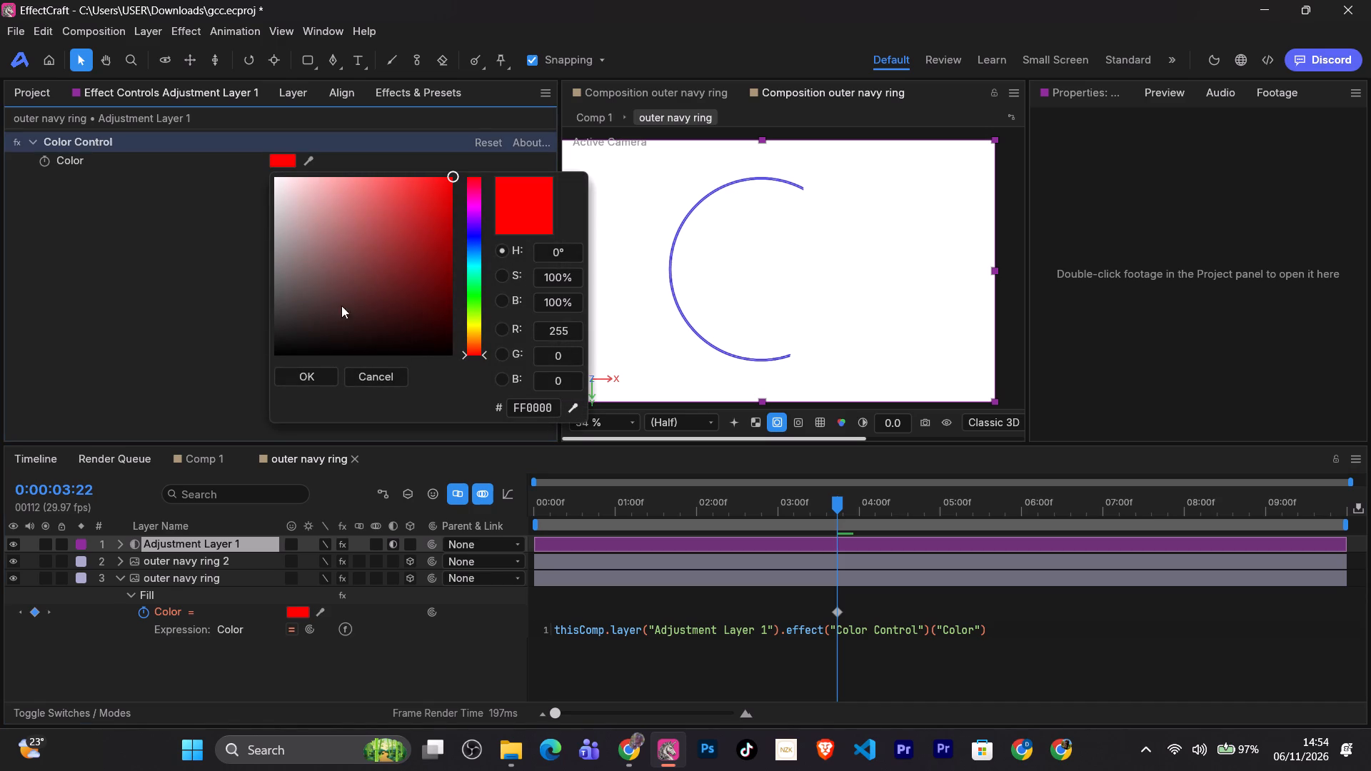
pyautogui.click(469, 238)
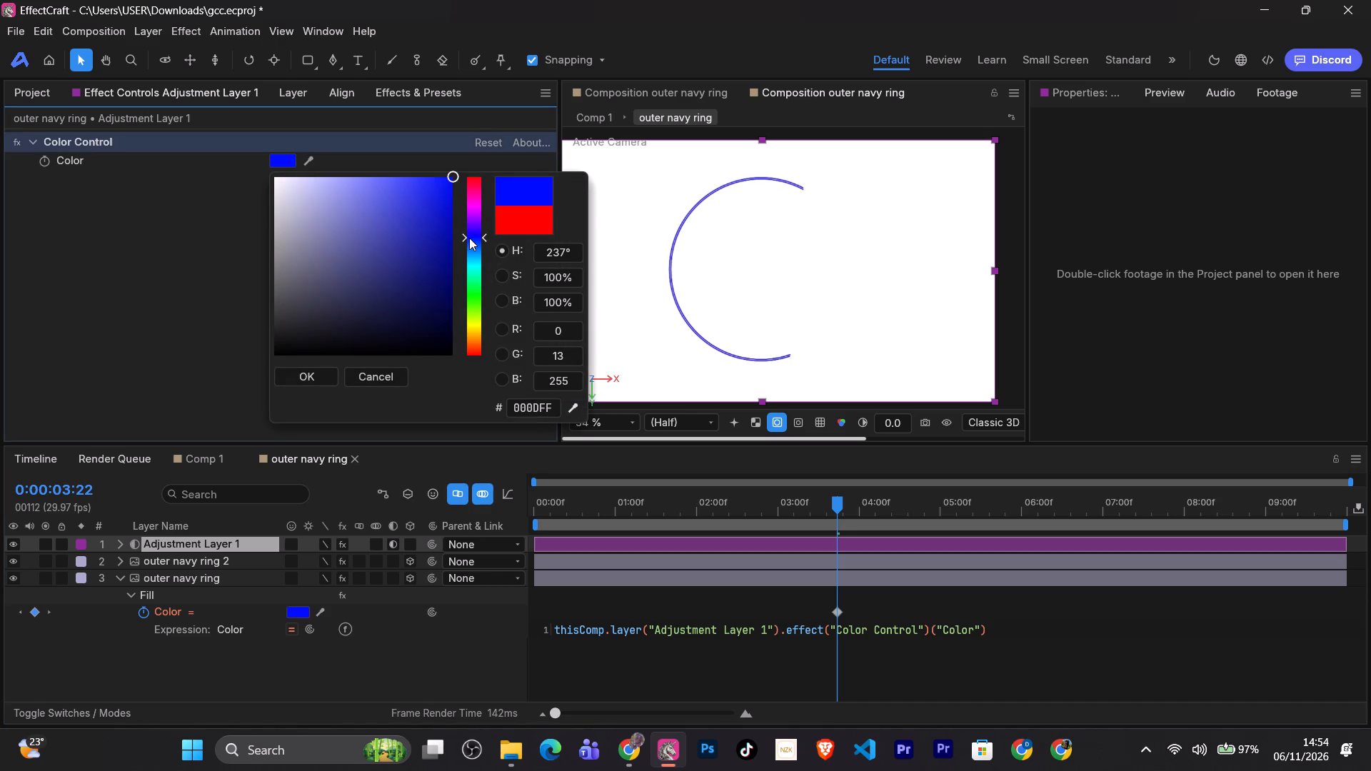
pyautogui.click(419, 304)
pyautogui.moveTo(419, 304); pyautogui.dragTo(419, 305)
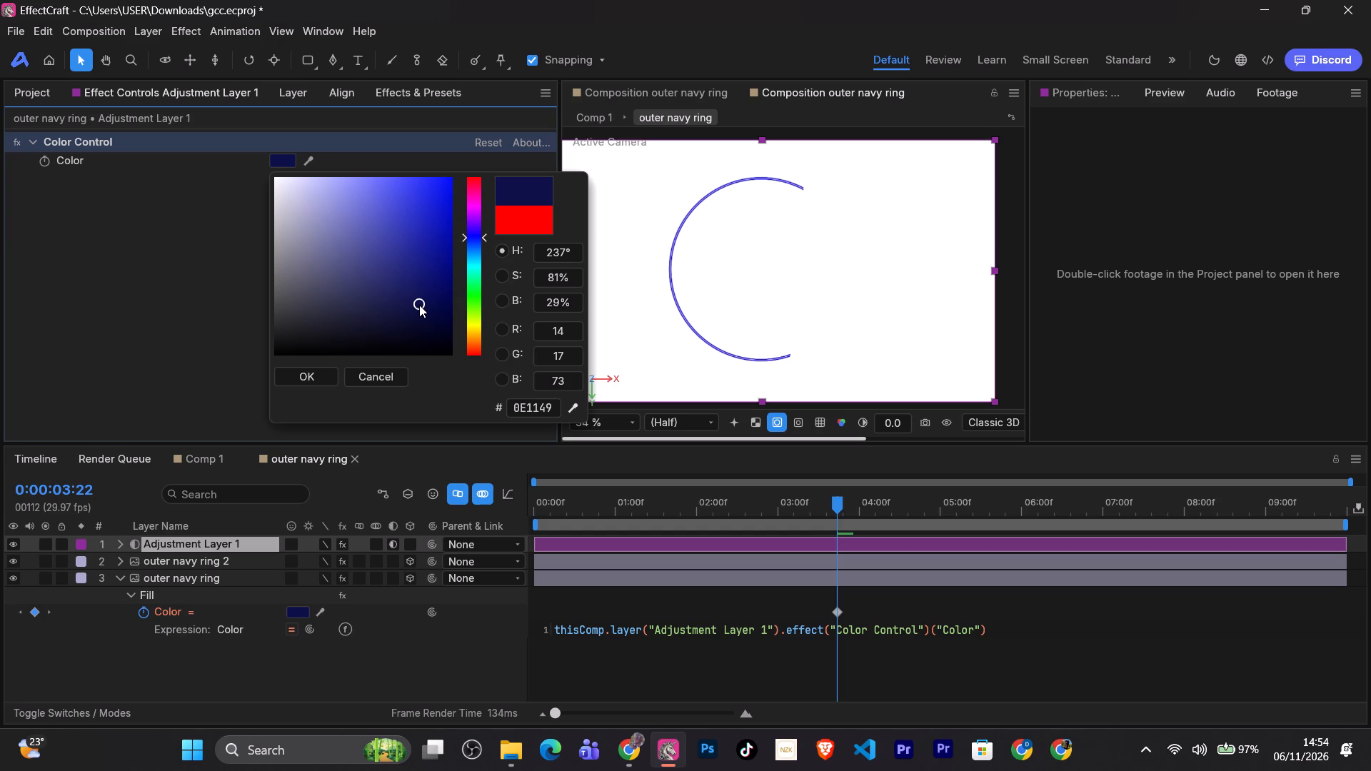
pyautogui.moveTo(419, 305); pyautogui.dragTo(433, 316)
pyautogui.click(213, 290)
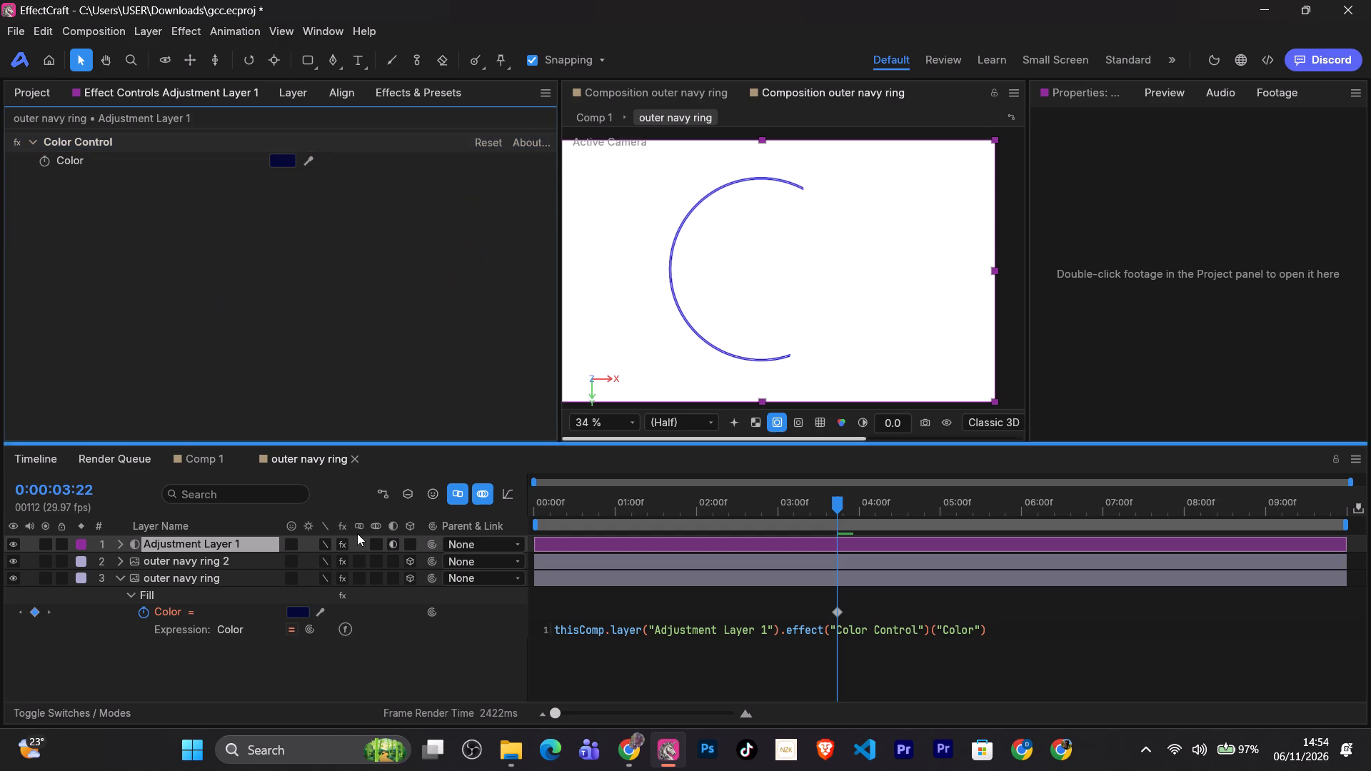
# Switch to Chrome and play the tutorial from about 2:38 to 3:00 to examine what follows the color linking.
pyautogui.click(623, 737)
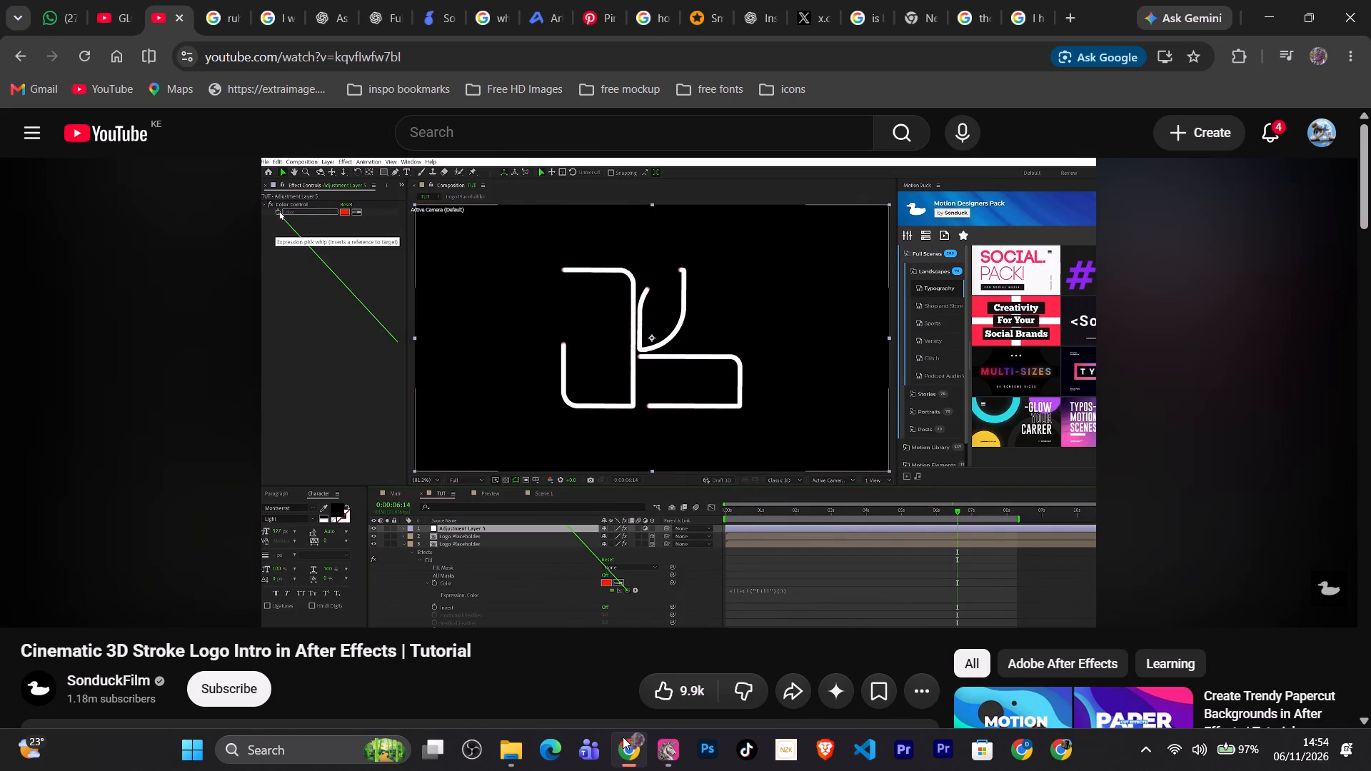
pyautogui.press('space')
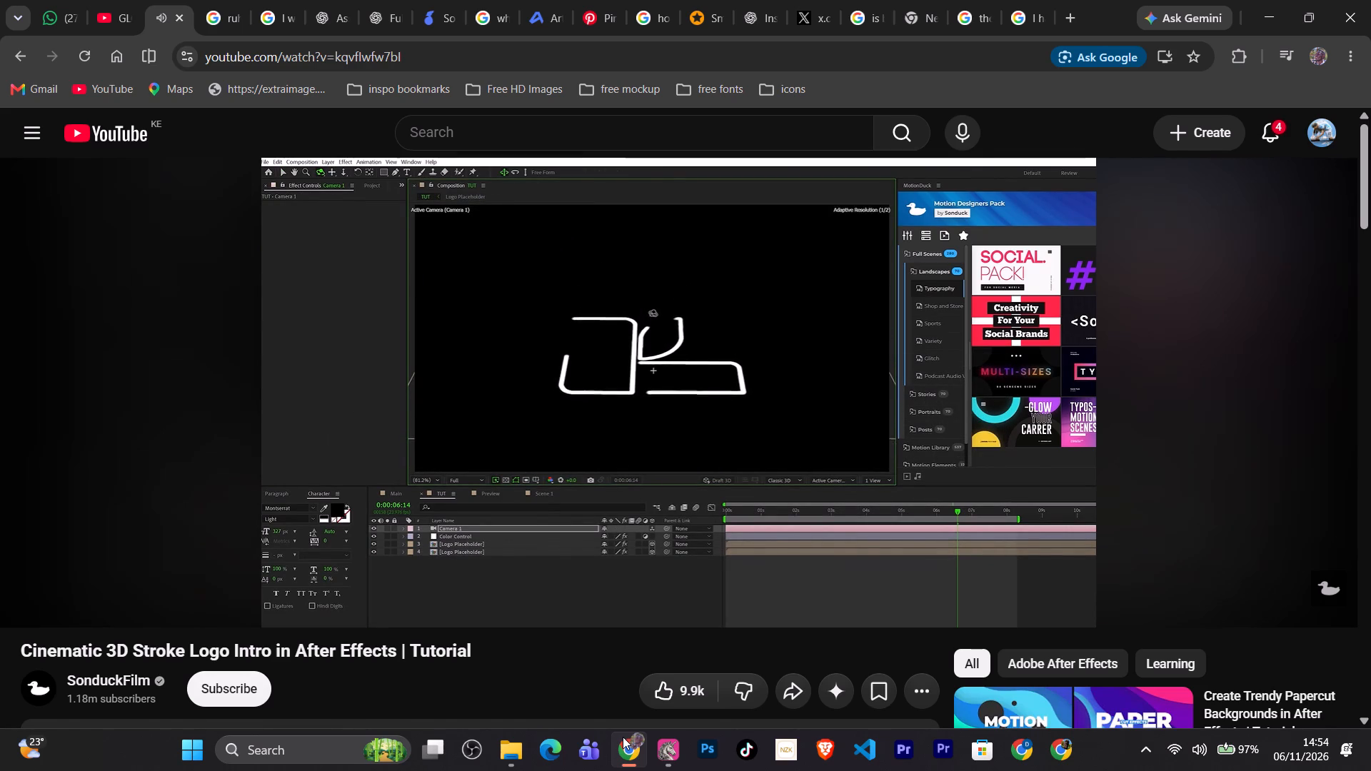
pyautogui.press('space')
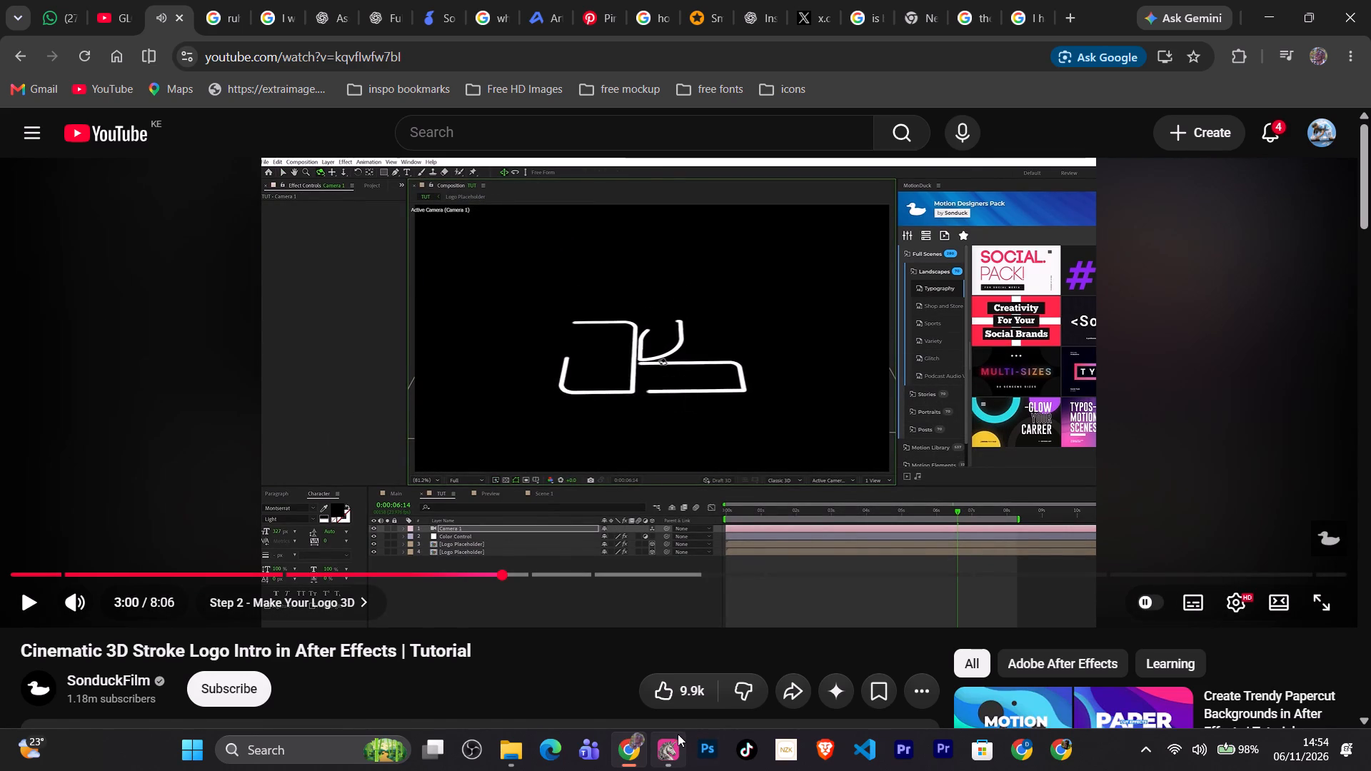
# Switch to EffectCraft and add a two-node camera named Camera 1 with the 50mm preset to the outer navy ring composition.
pyautogui.click(676, 735)
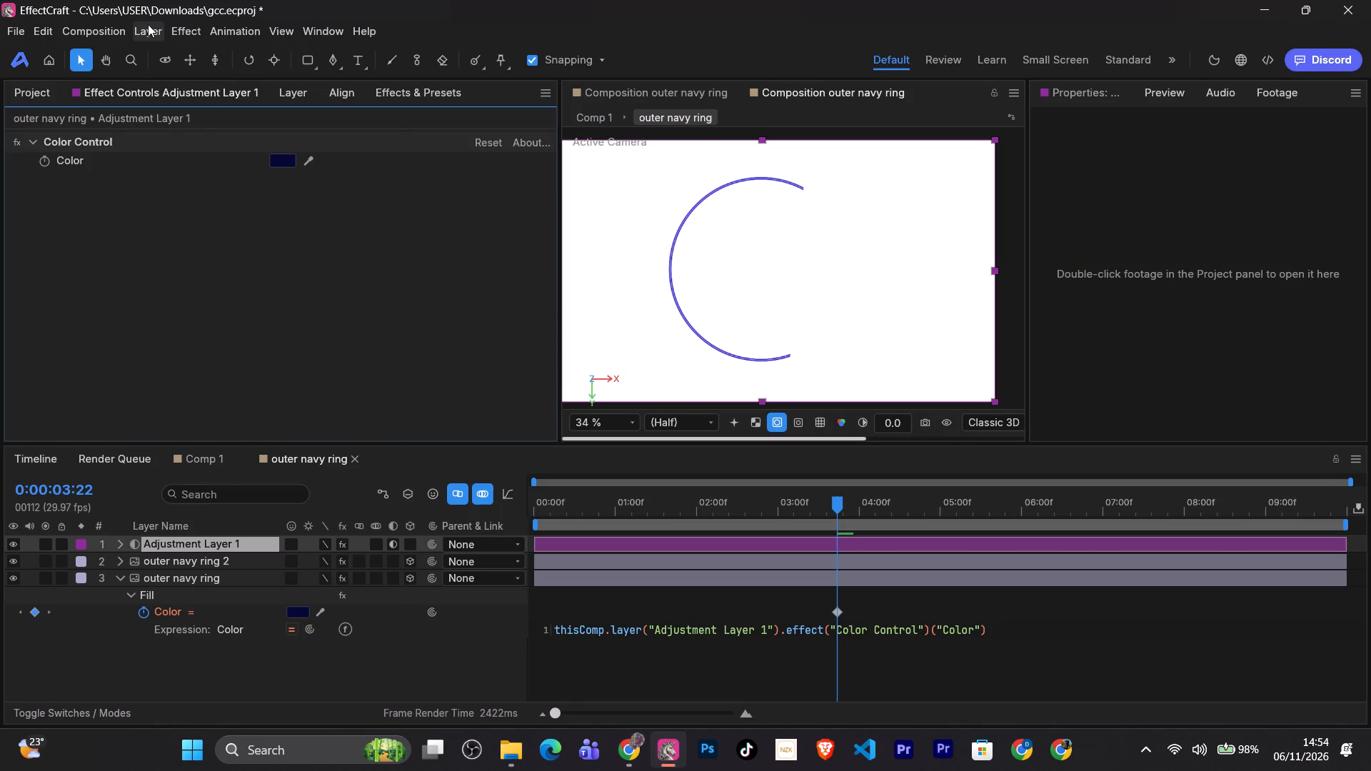
pyautogui.click(148, 24)
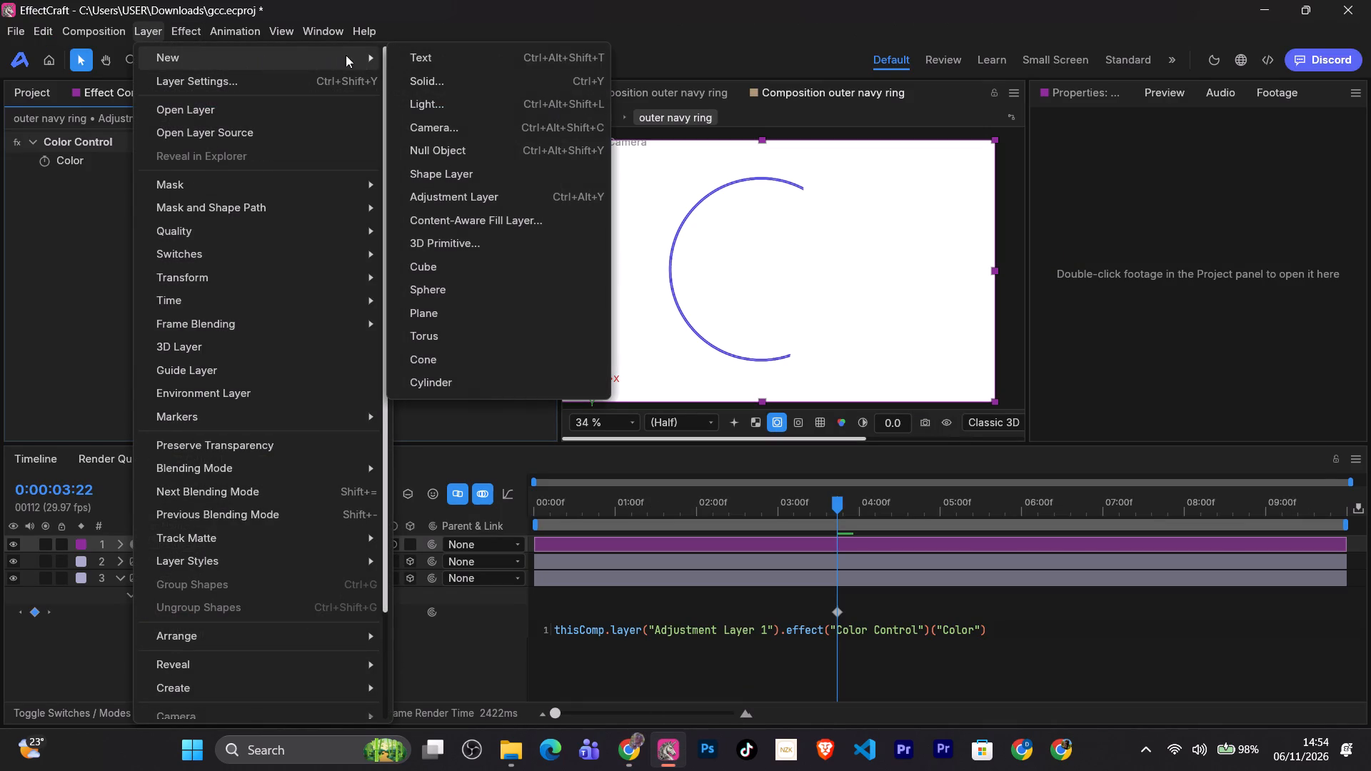
pyautogui.click(505, 127)
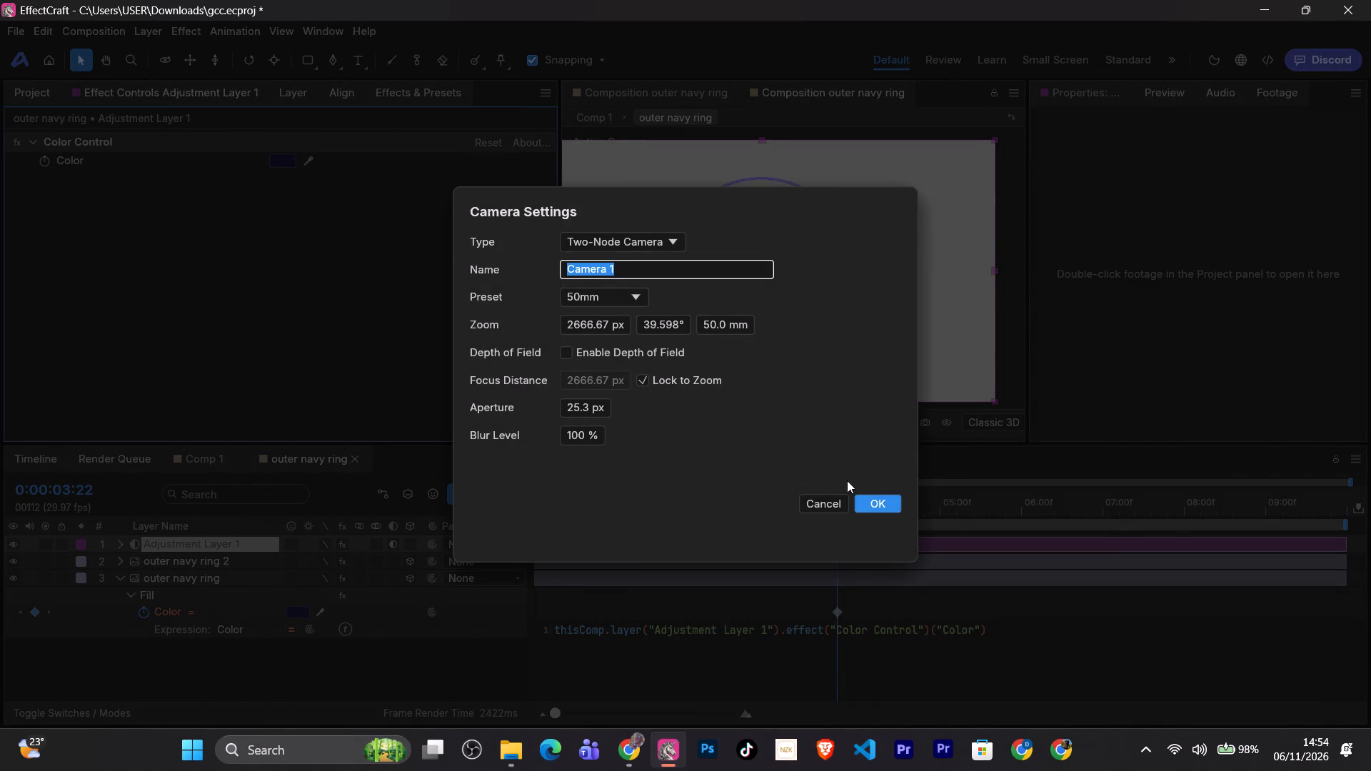
pyautogui.click(877, 503)
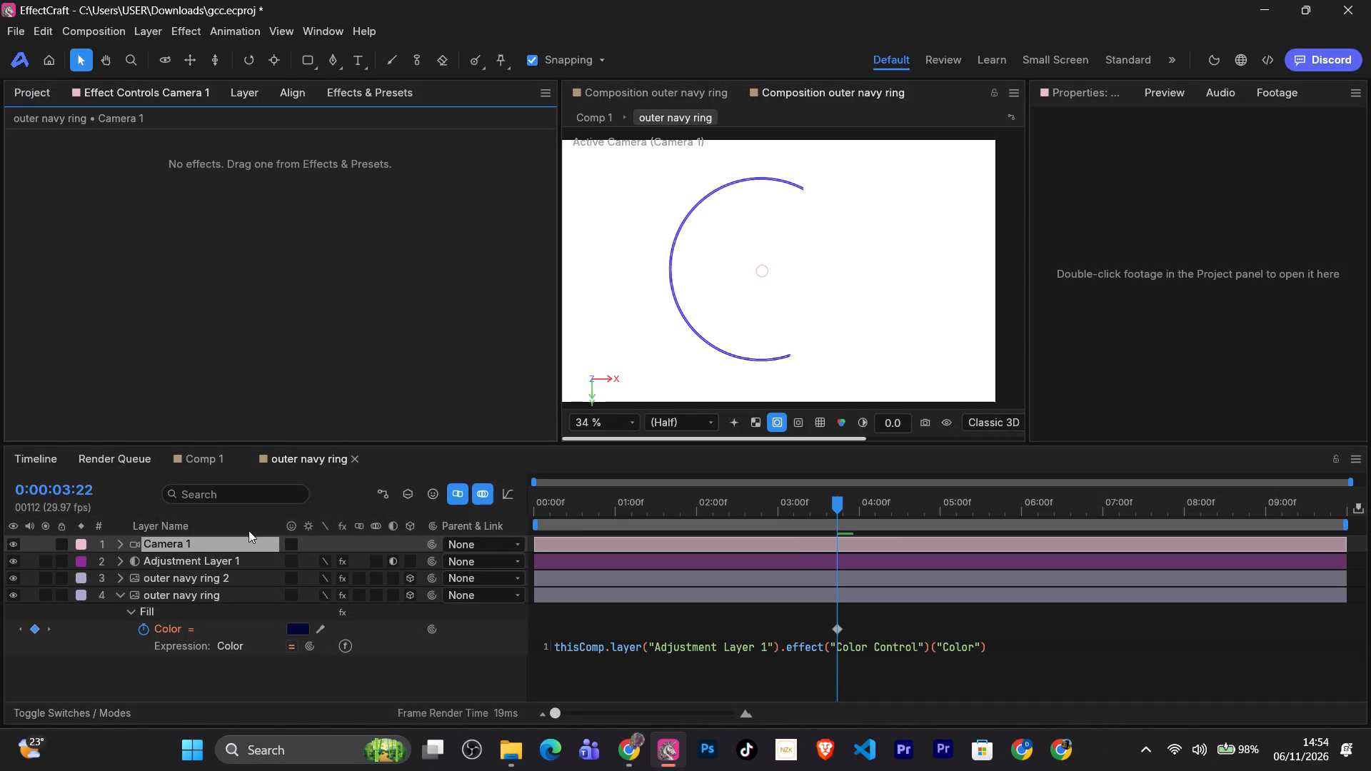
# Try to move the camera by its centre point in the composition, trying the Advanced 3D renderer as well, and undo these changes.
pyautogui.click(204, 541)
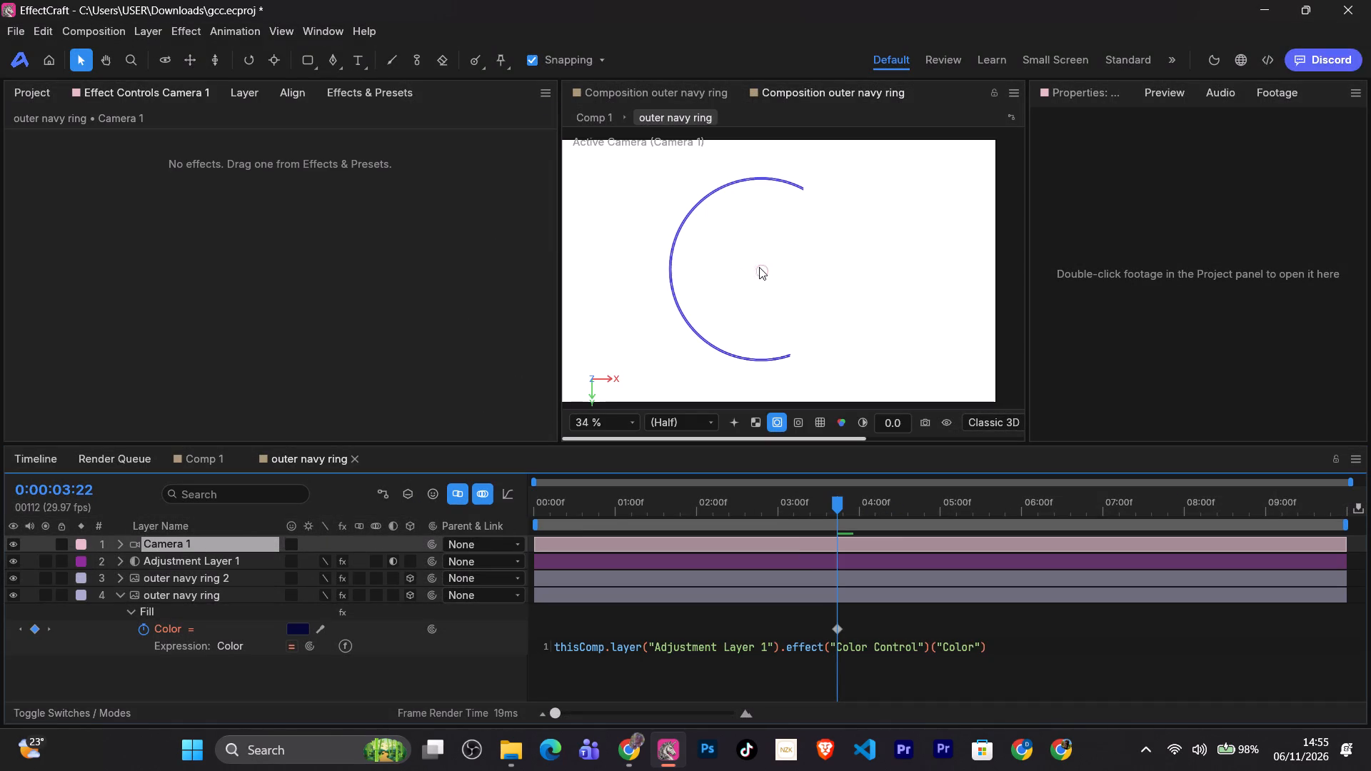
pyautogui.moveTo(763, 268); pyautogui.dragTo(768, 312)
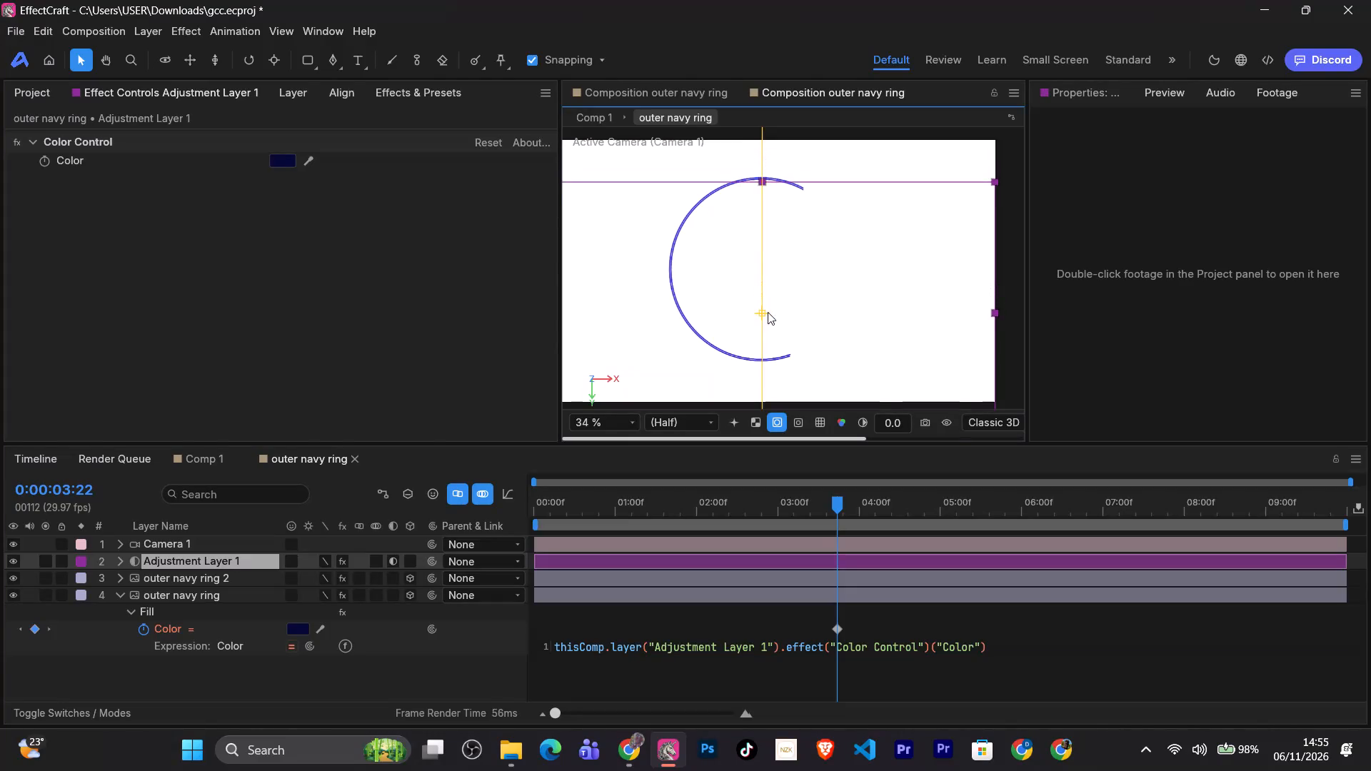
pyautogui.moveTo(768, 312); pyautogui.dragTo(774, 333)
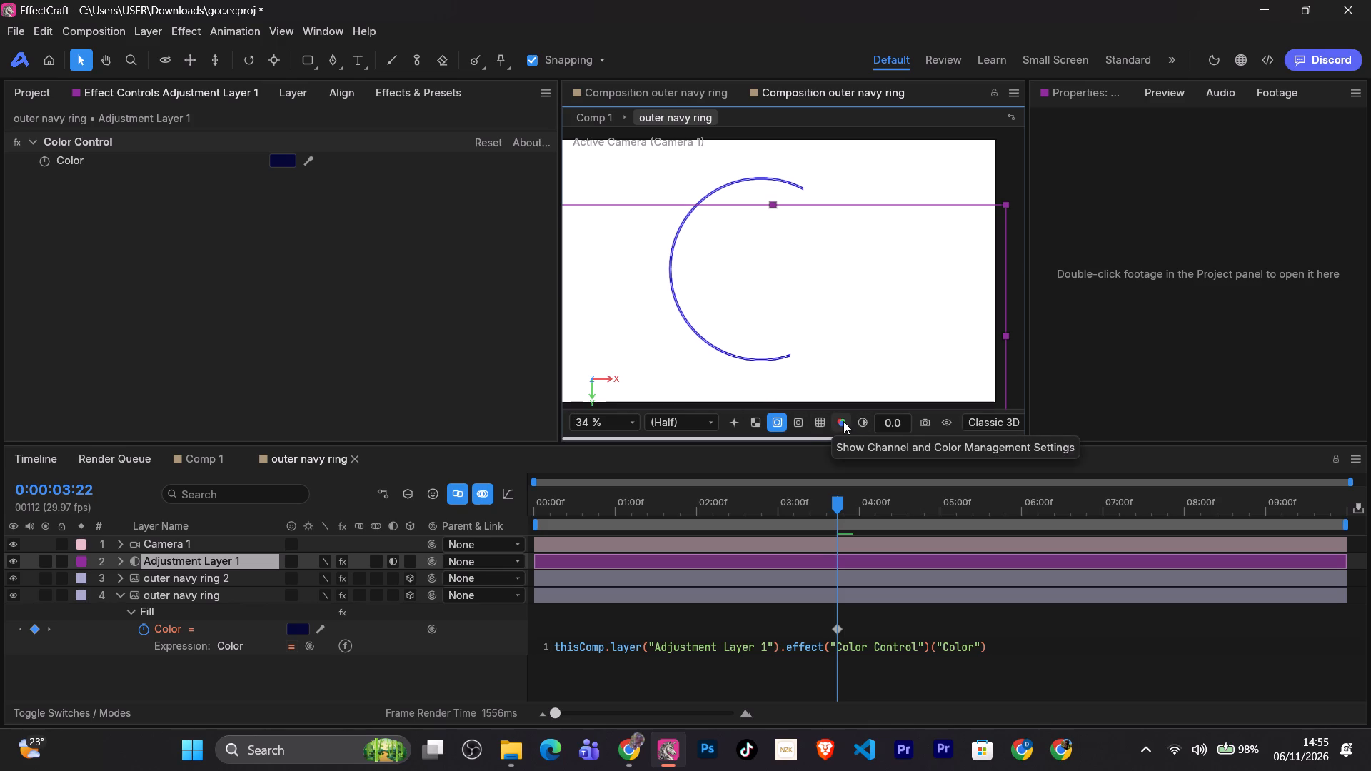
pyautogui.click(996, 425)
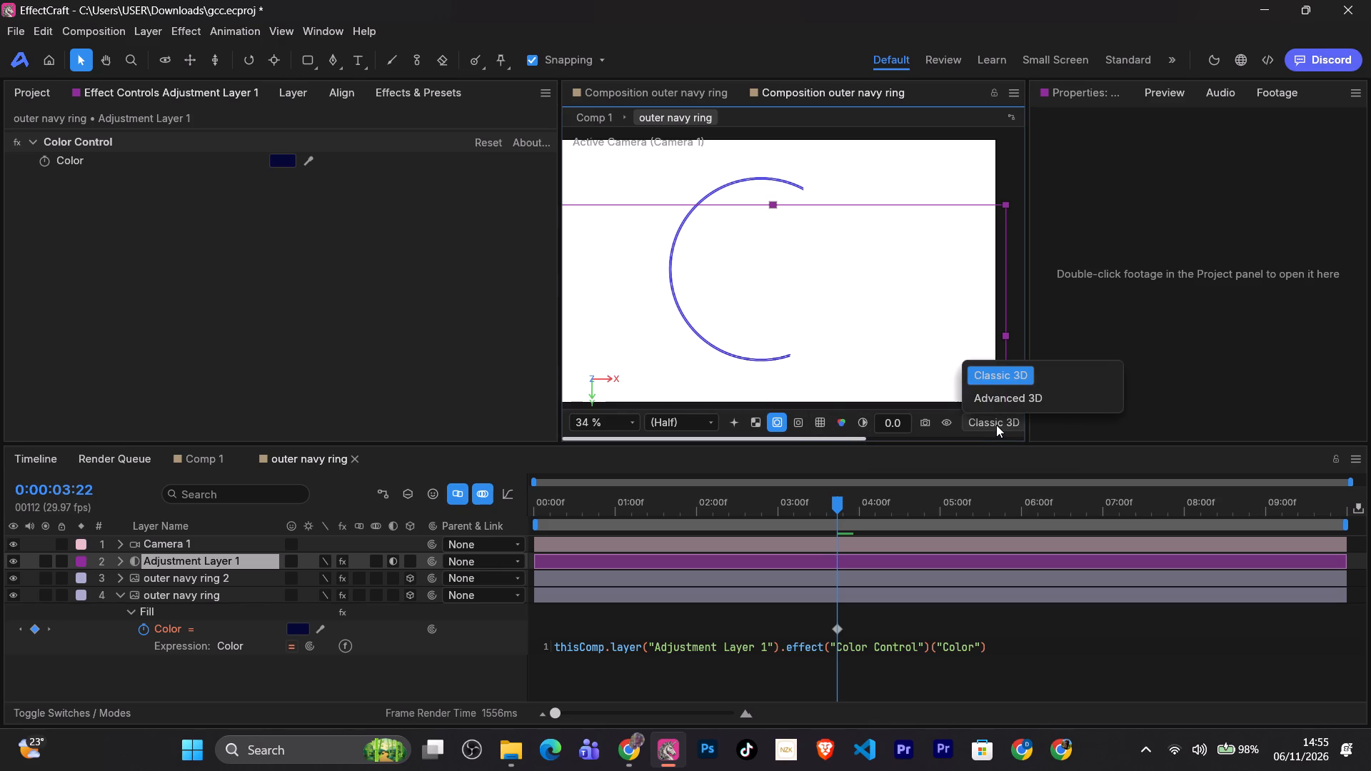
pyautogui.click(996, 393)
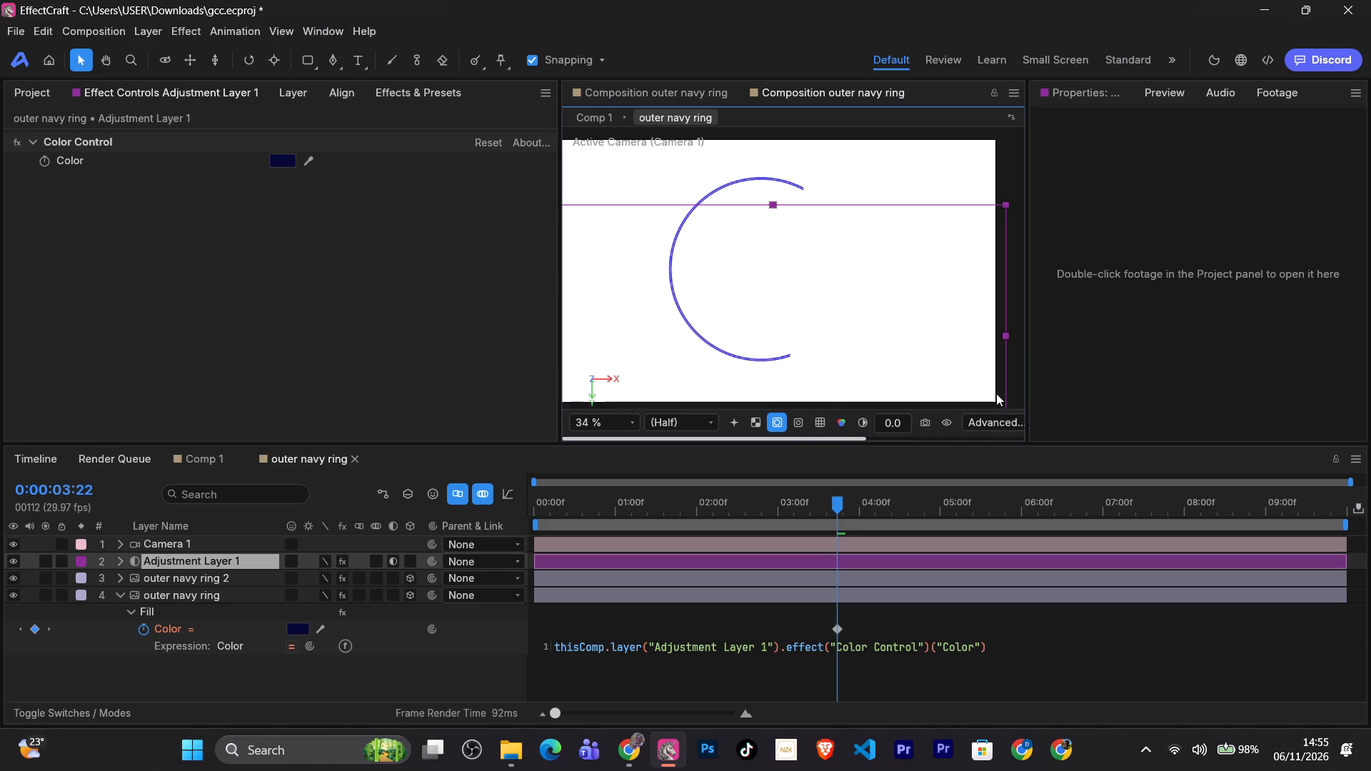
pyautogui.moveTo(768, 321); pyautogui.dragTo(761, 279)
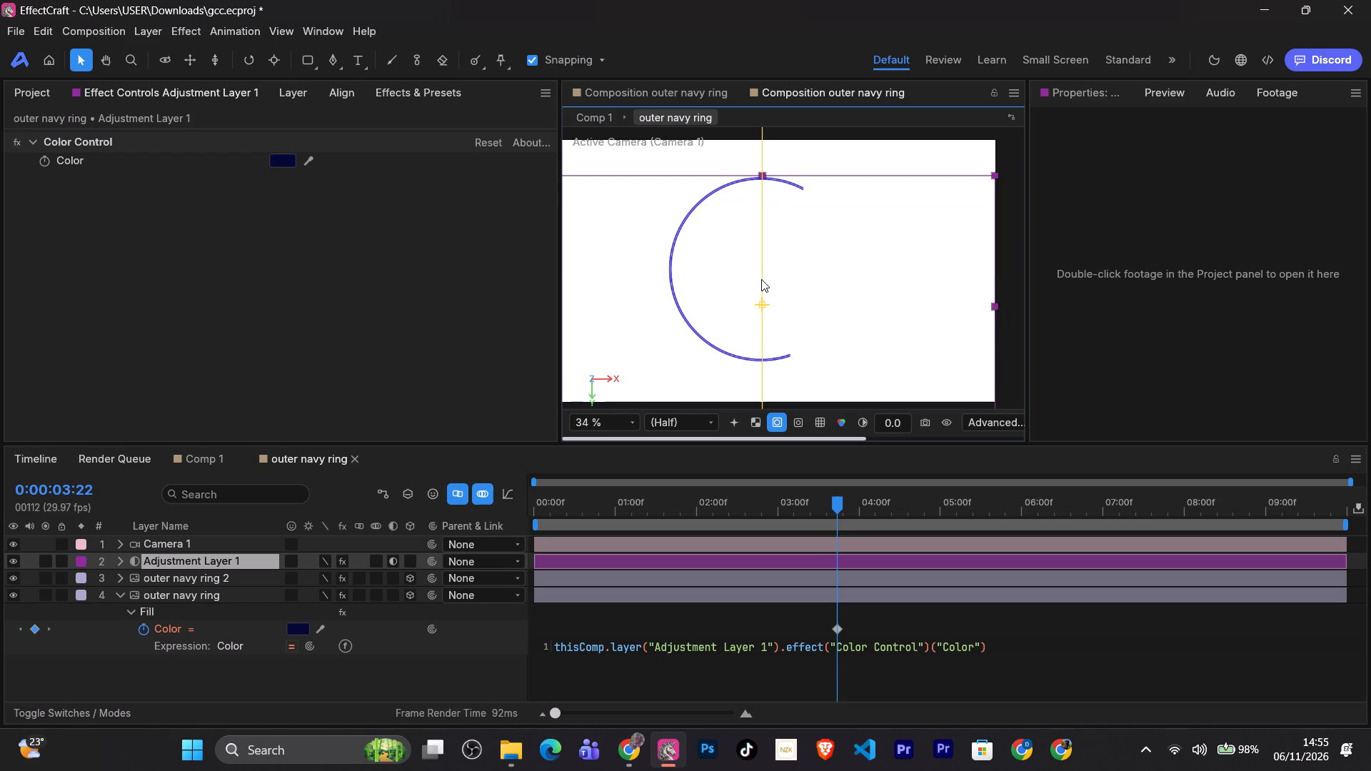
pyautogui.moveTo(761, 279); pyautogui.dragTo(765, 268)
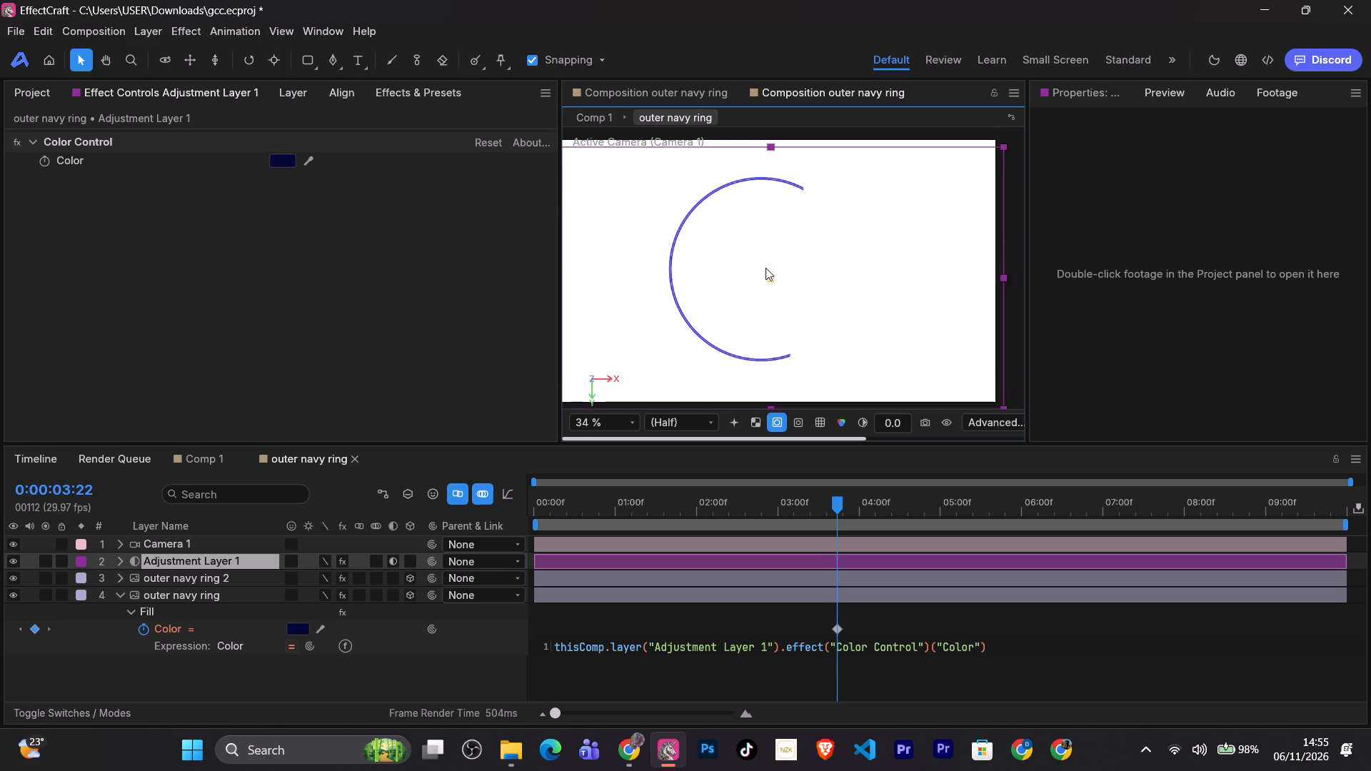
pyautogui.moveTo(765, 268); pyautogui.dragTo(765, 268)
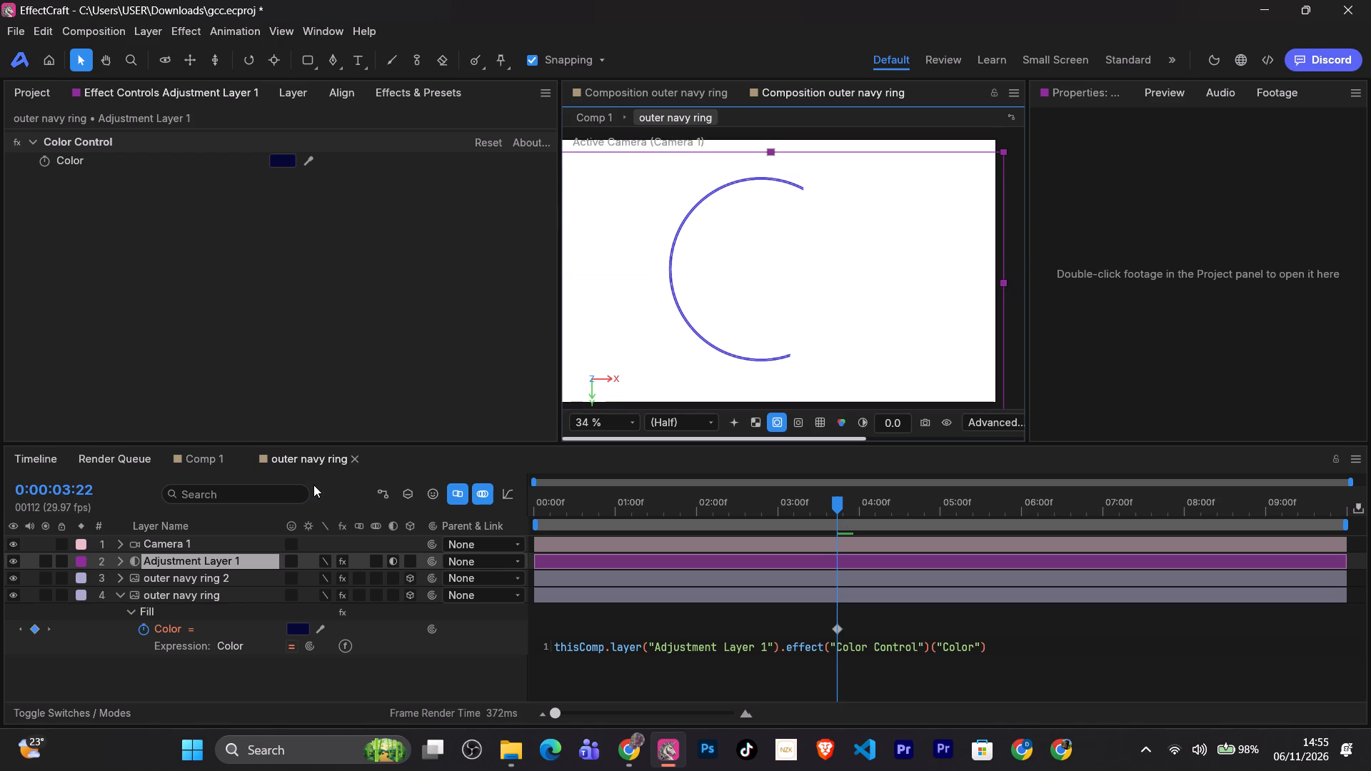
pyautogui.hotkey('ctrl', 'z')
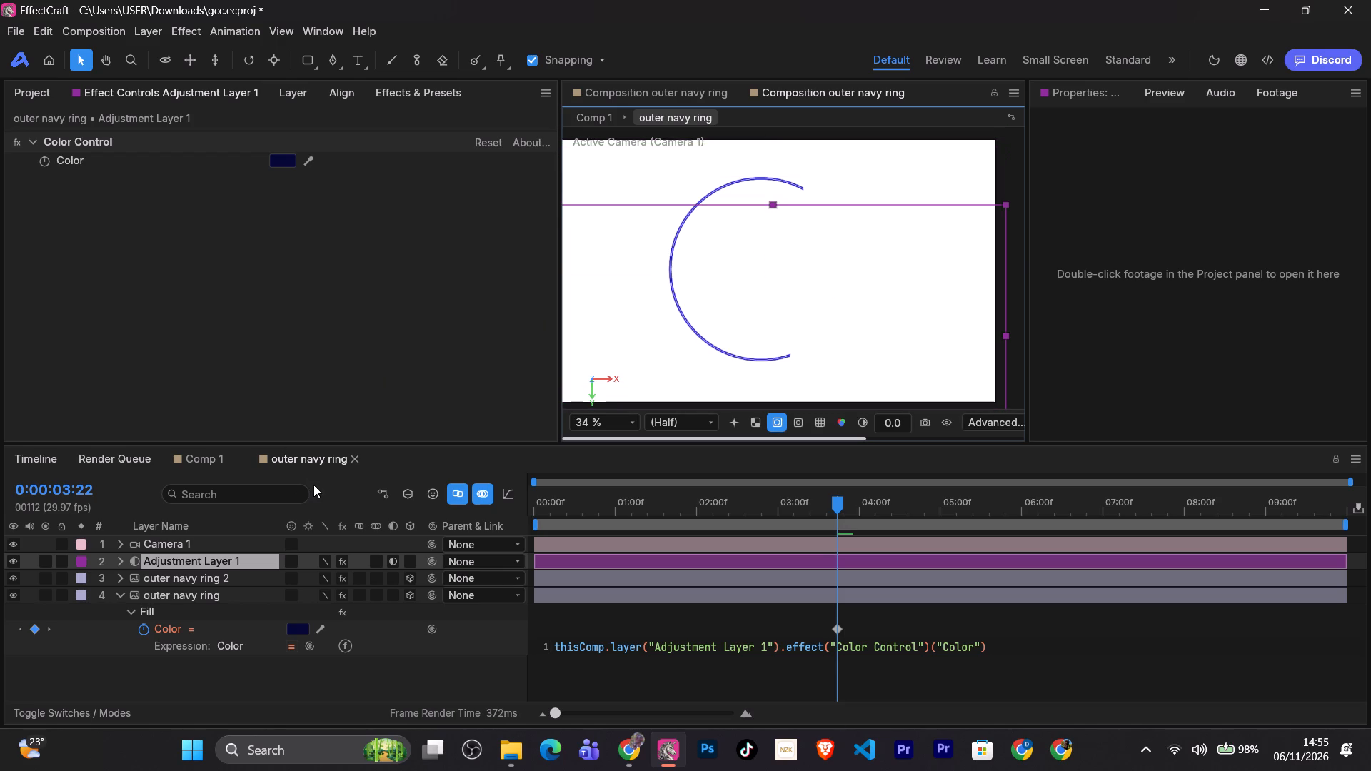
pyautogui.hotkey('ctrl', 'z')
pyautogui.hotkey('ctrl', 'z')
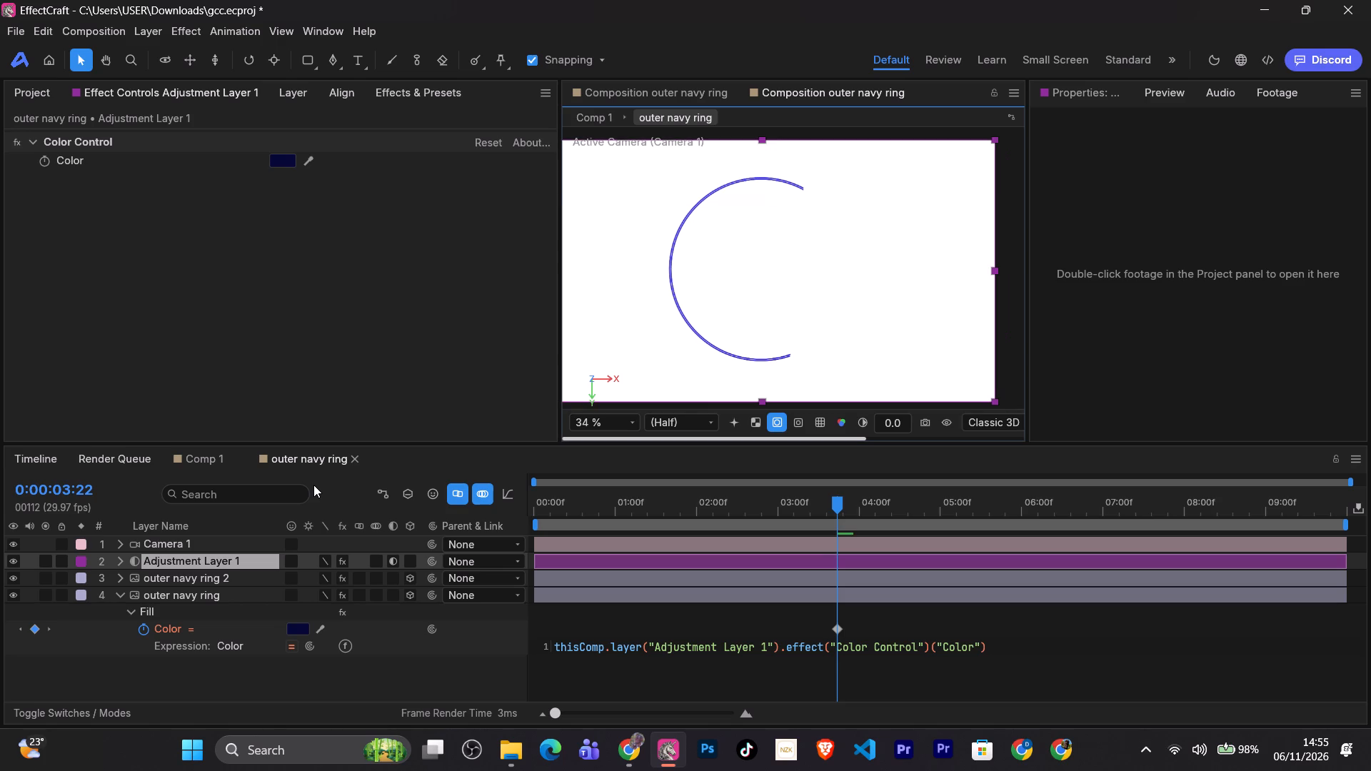
# Set the composition's 3D renderer to Advanced 3D.
pyautogui.click(1000, 418)
pyautogui.click(1000, 398)
# Orbit Camera 1 until the ring is seen as a flattened, slightly tilted ellipse, and collapse the original ring layer's properties.
pyautogui.click(218, 540)
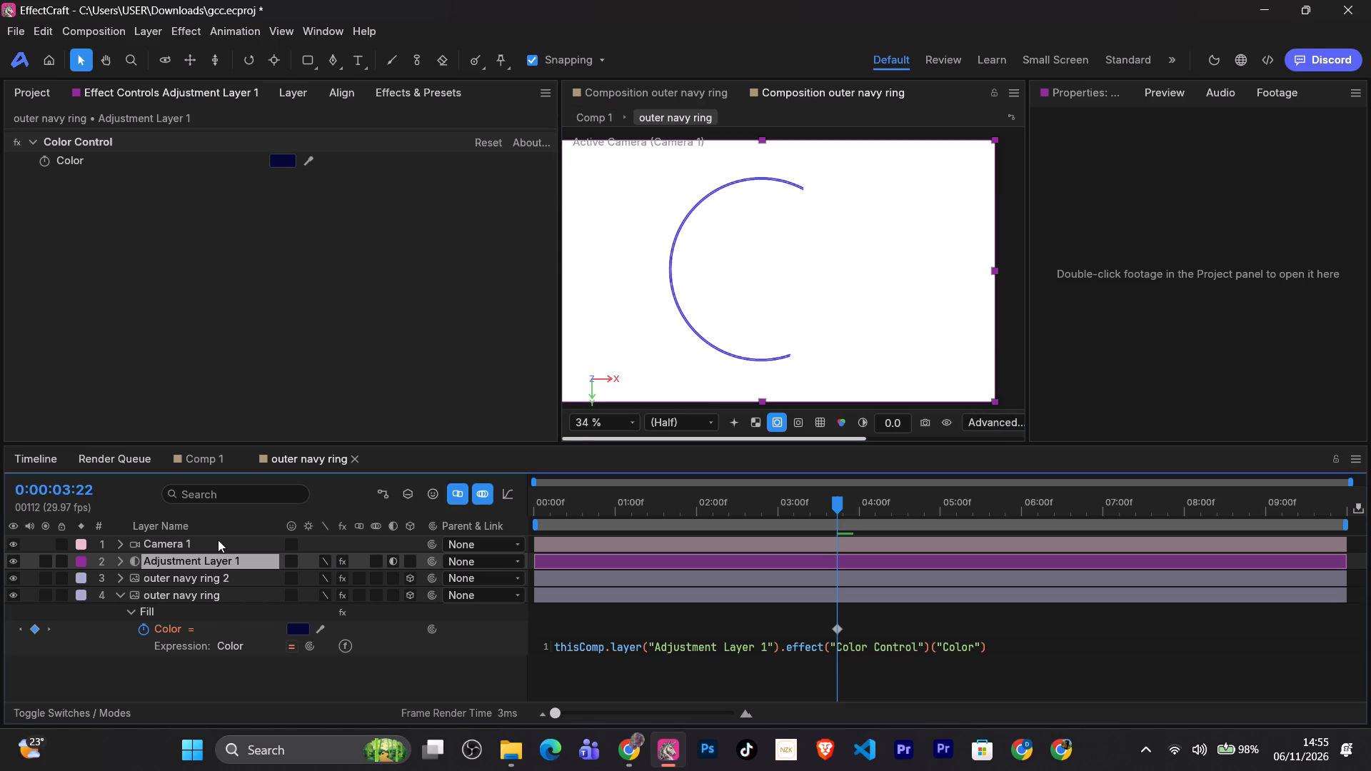
pyautogui.doubleClick(218, 540)
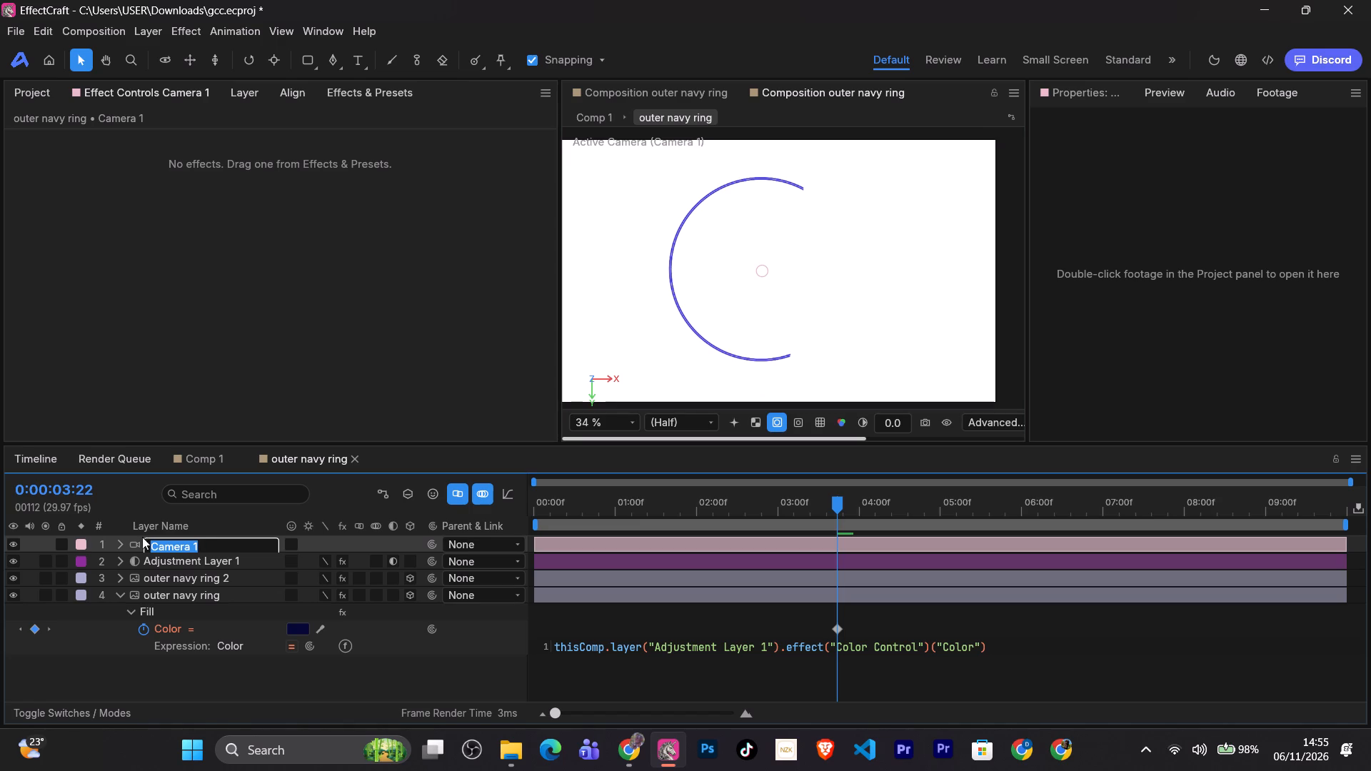
pyautogui.click(129, 541)
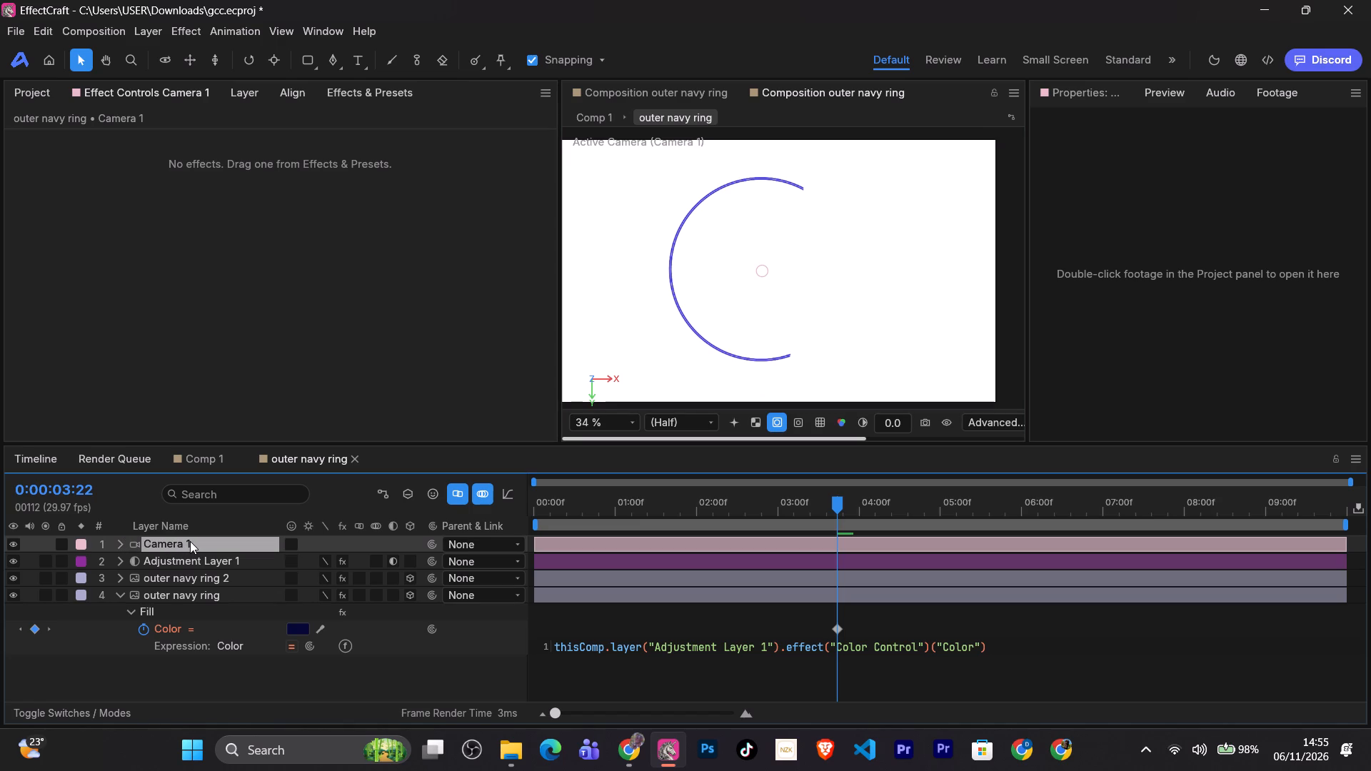
pyautogui.click(190, 541)
pyautogui.click(166, 61)
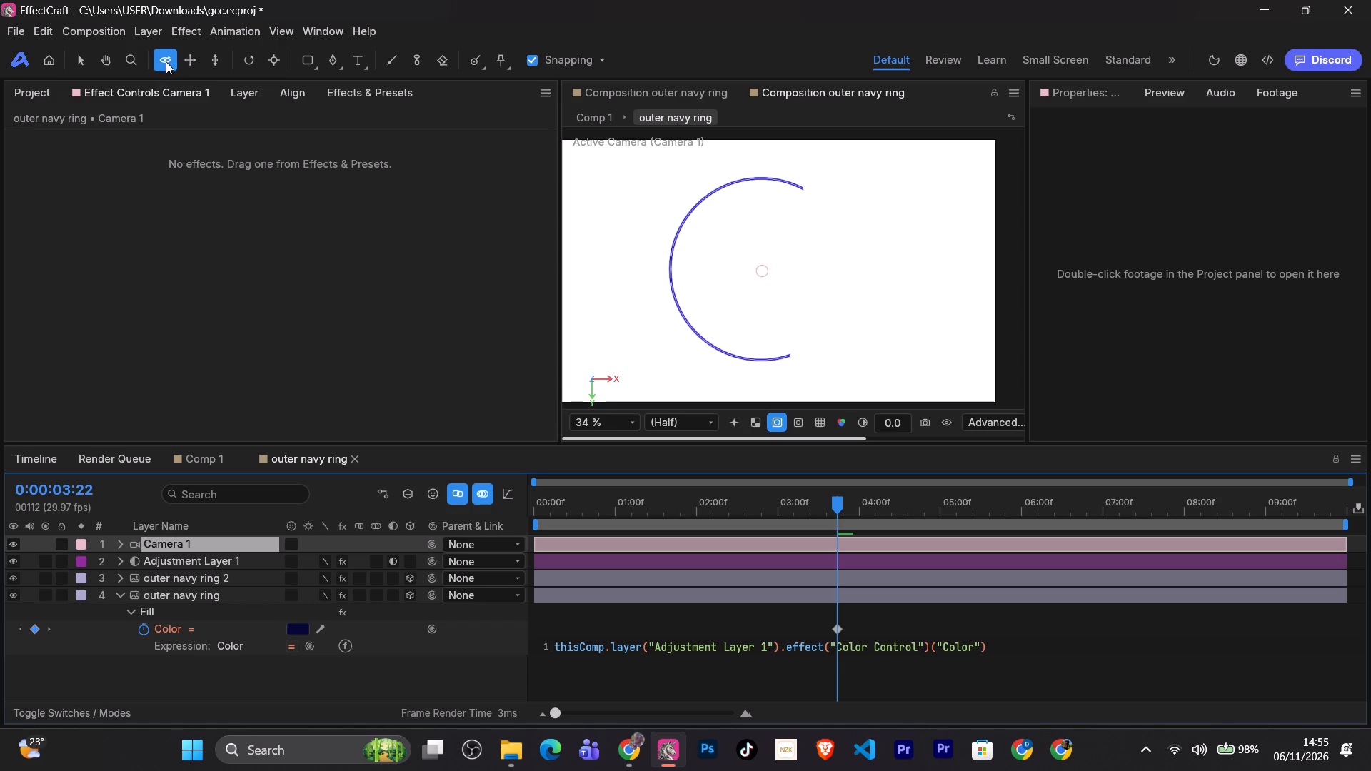
pyautogui.moveTo(767, 286); pyautogui.dragTo(757, 192)
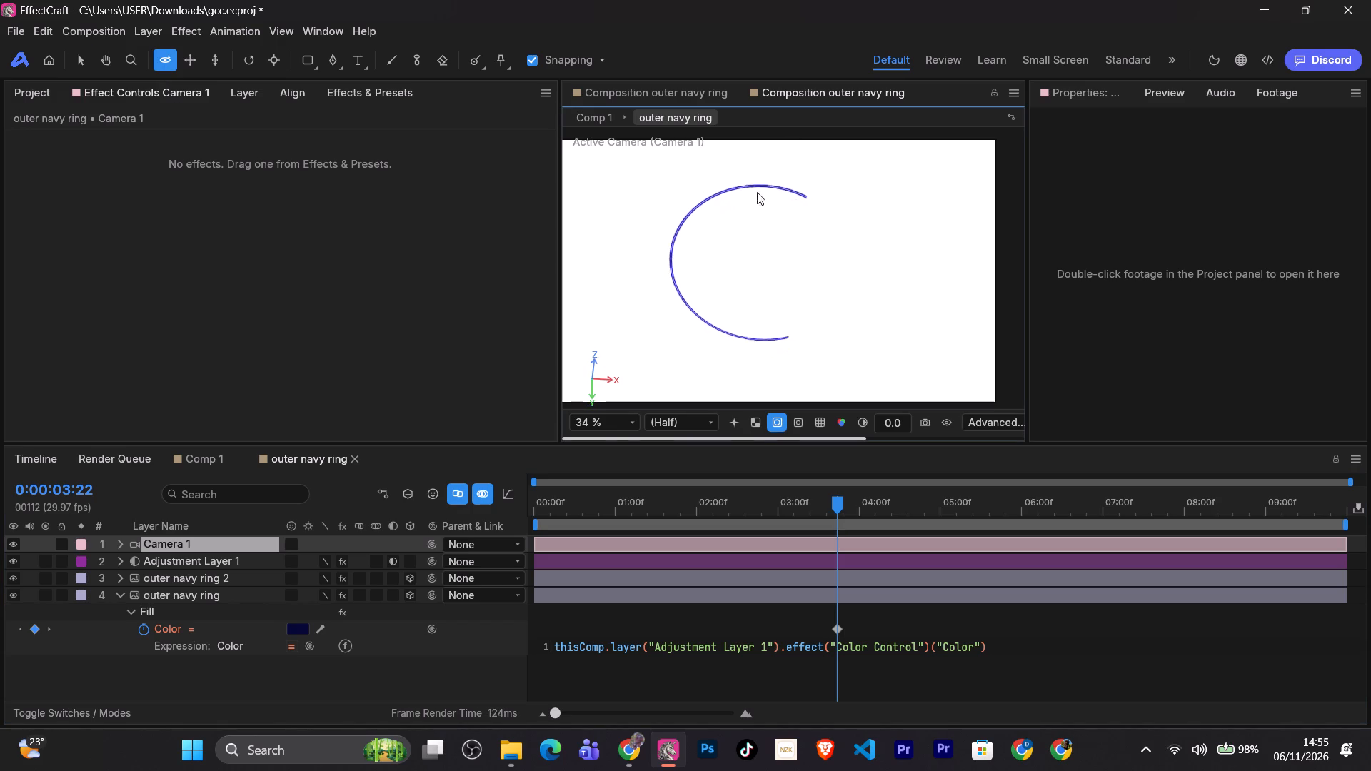
pyautogui.moveTo(757, 192); pyautogui.dragTo(790, 174)
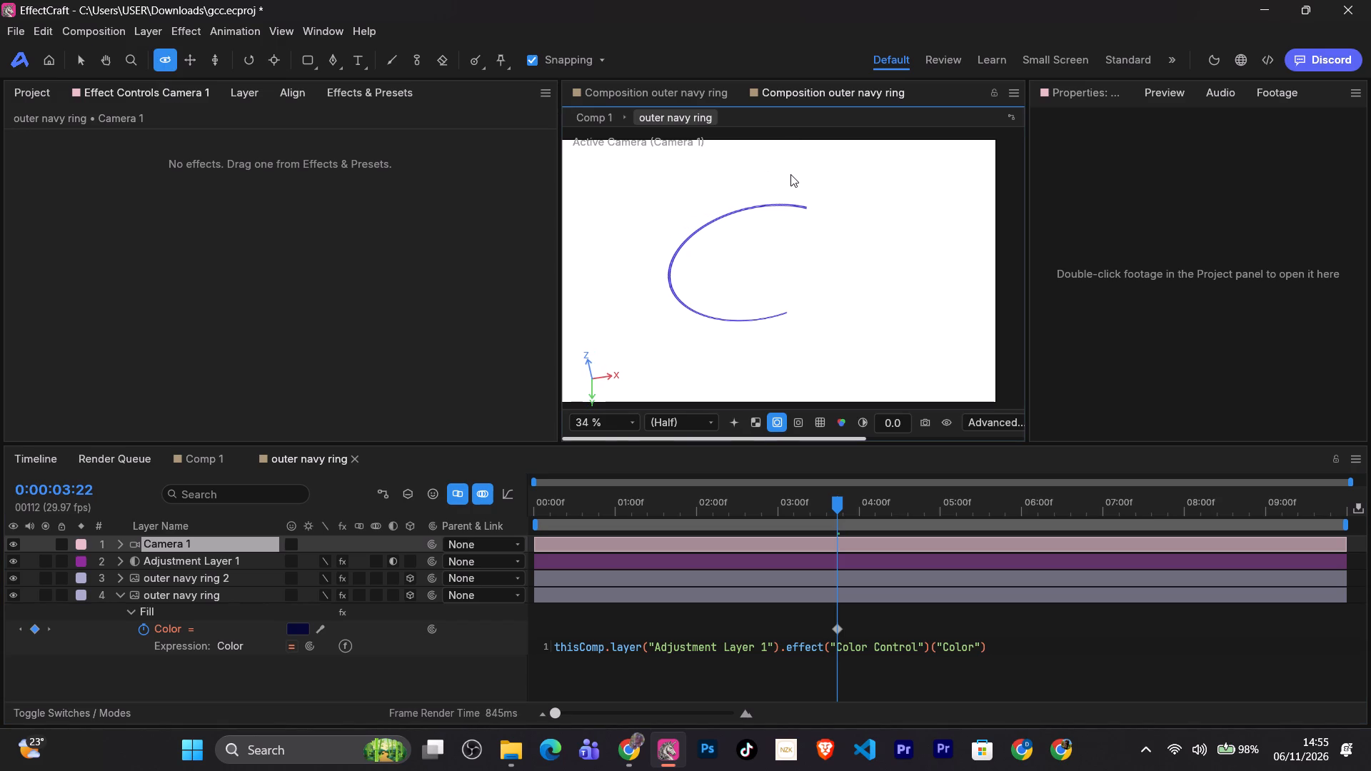
pyautogui.moveTo(790, 174); pyautogui.dragTo(821, 155)
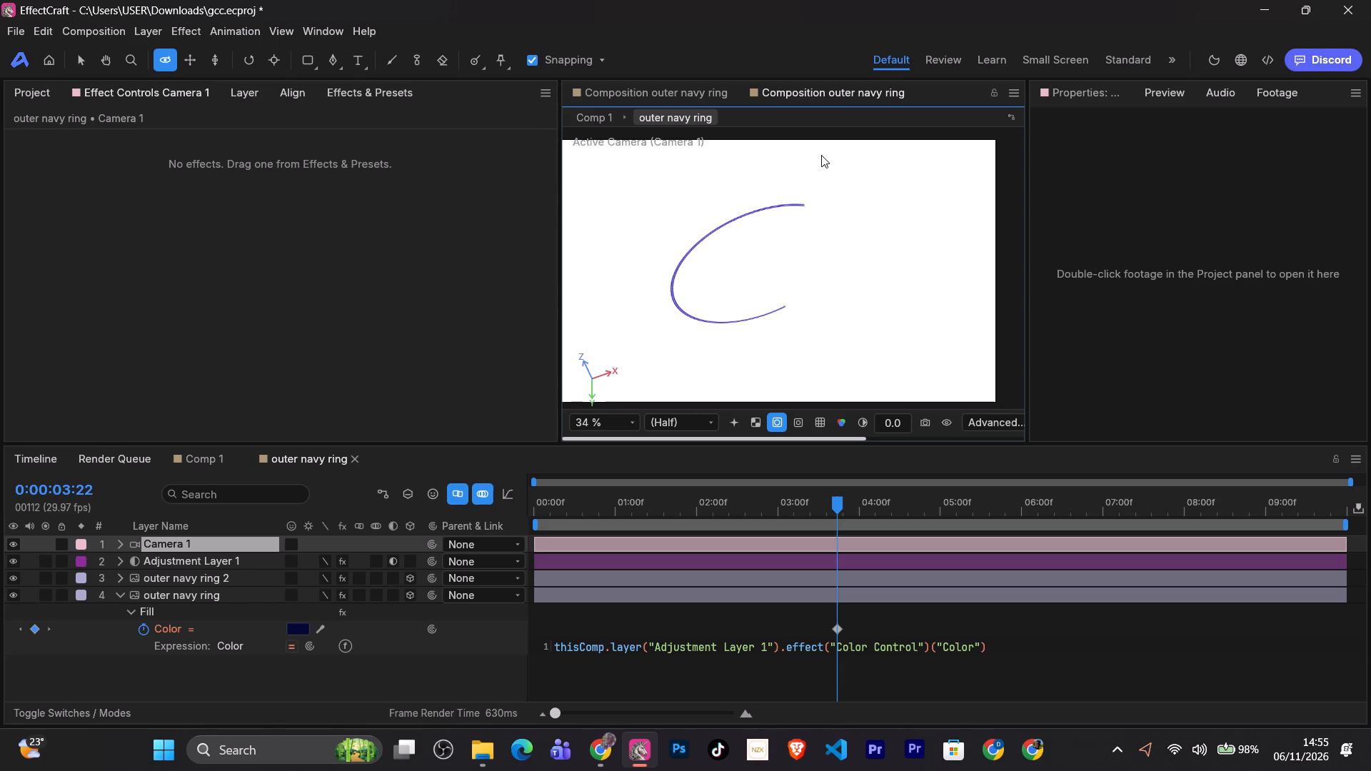
pyautogui.moveTo(821, 155); pyautogui.dragTo(788, 154)
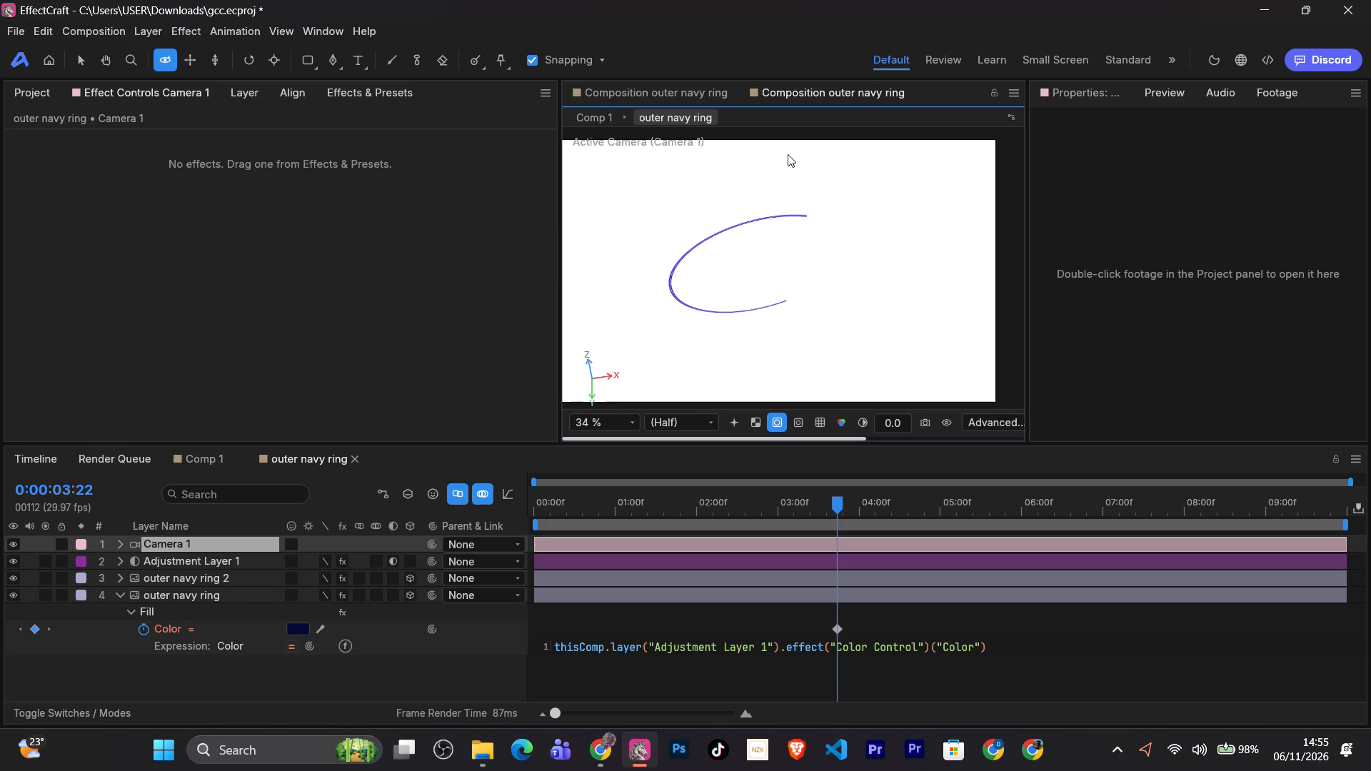
pyautogui.moveTo(788, 154); pyautogui.dragTo(780, 154)
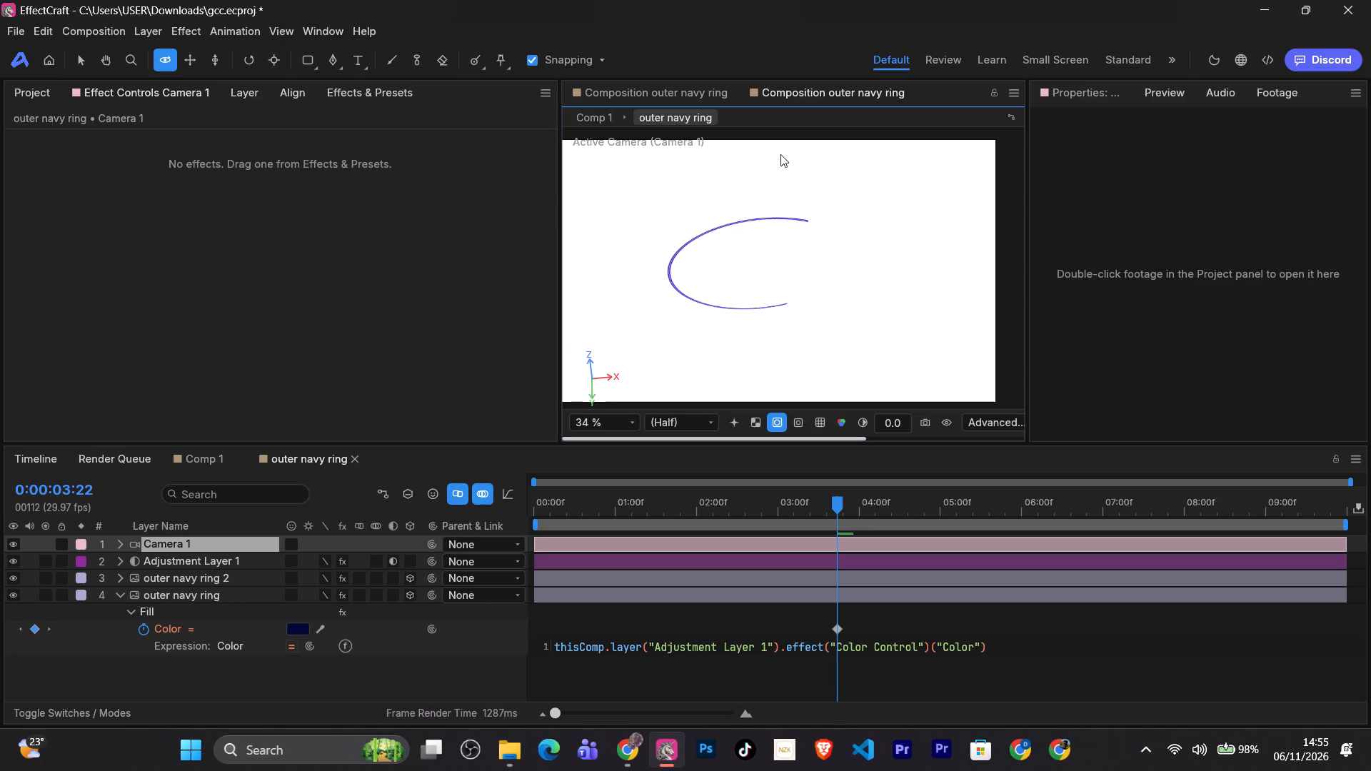
pyautogui.click(186, 675)
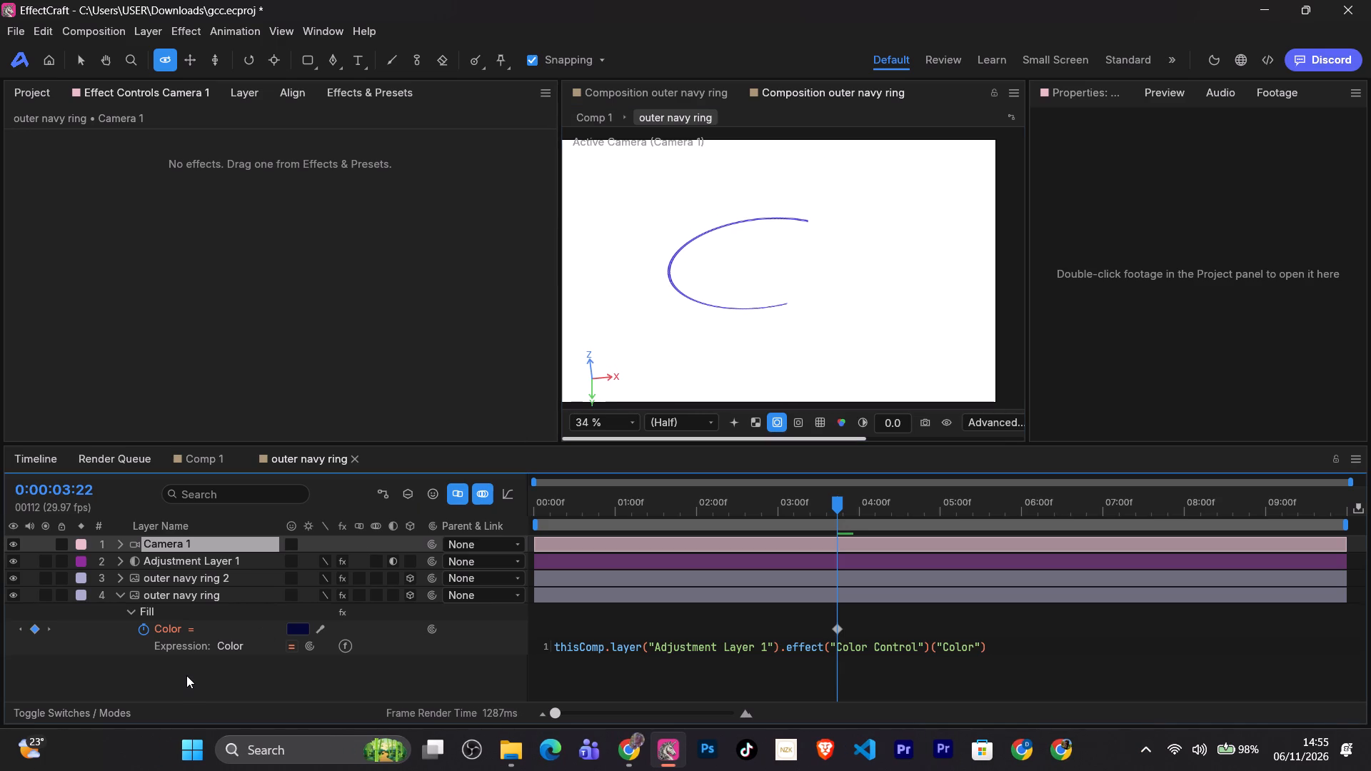
pyautogui.click(121, 593)
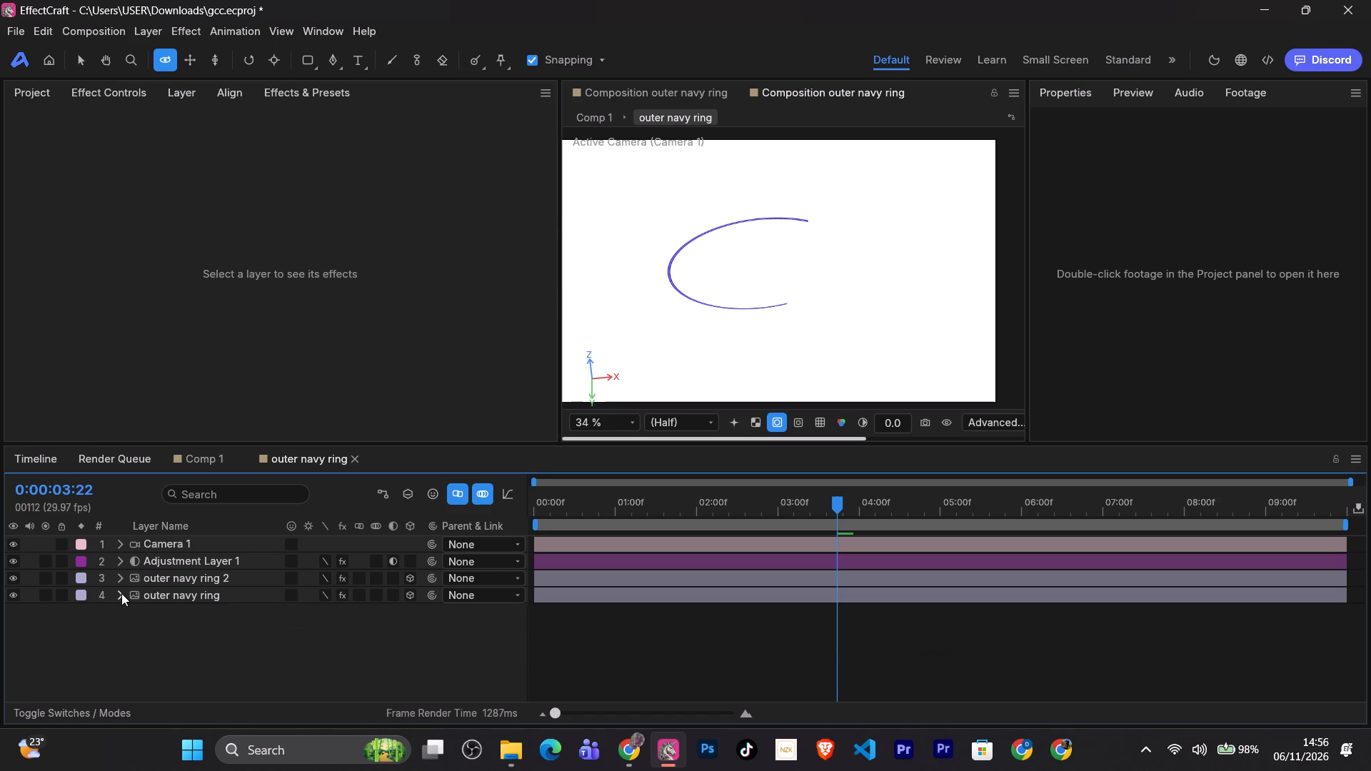
# Switch to Chrome and play the tutorial on from 3:00 to examine how the logo layers are duplicated under the camera.
pyautogui.click(627, 735)
pyautogui.press('space')
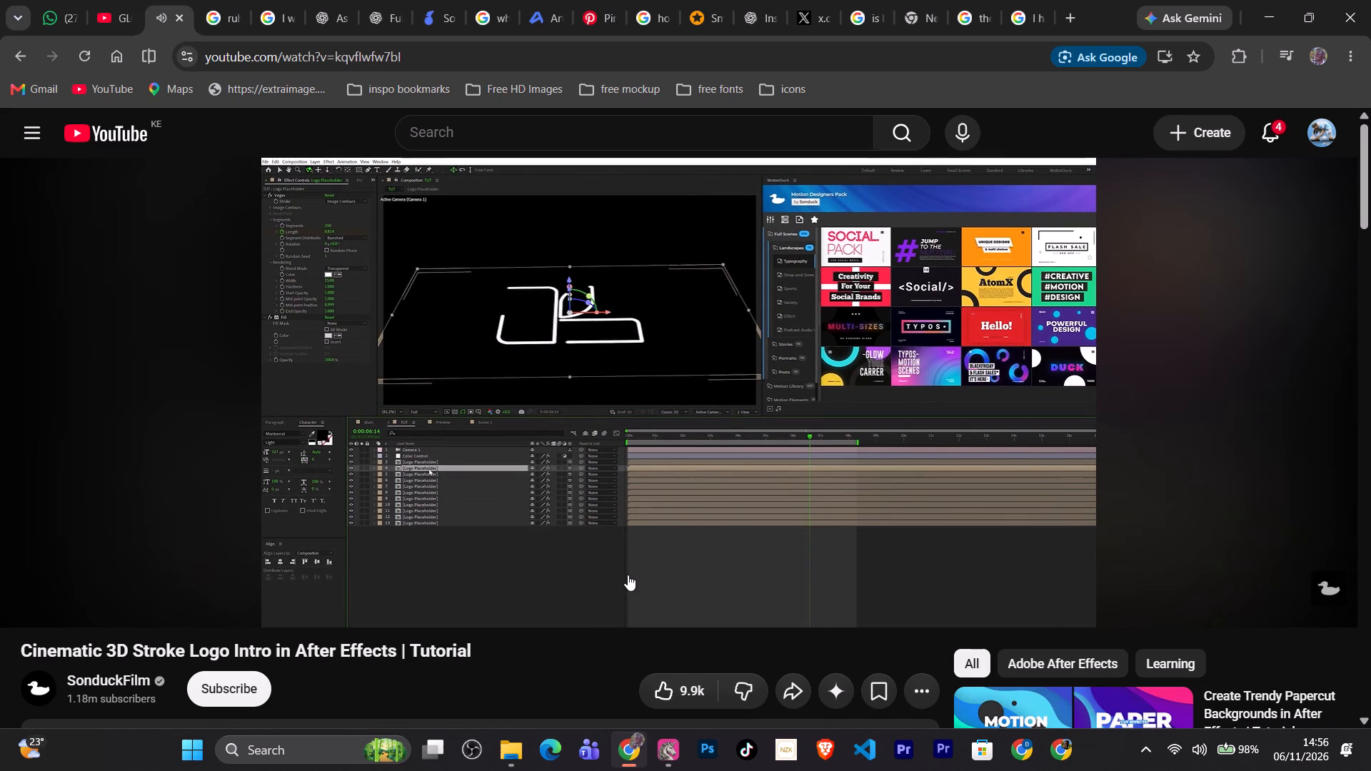
pyautogui.press('space')
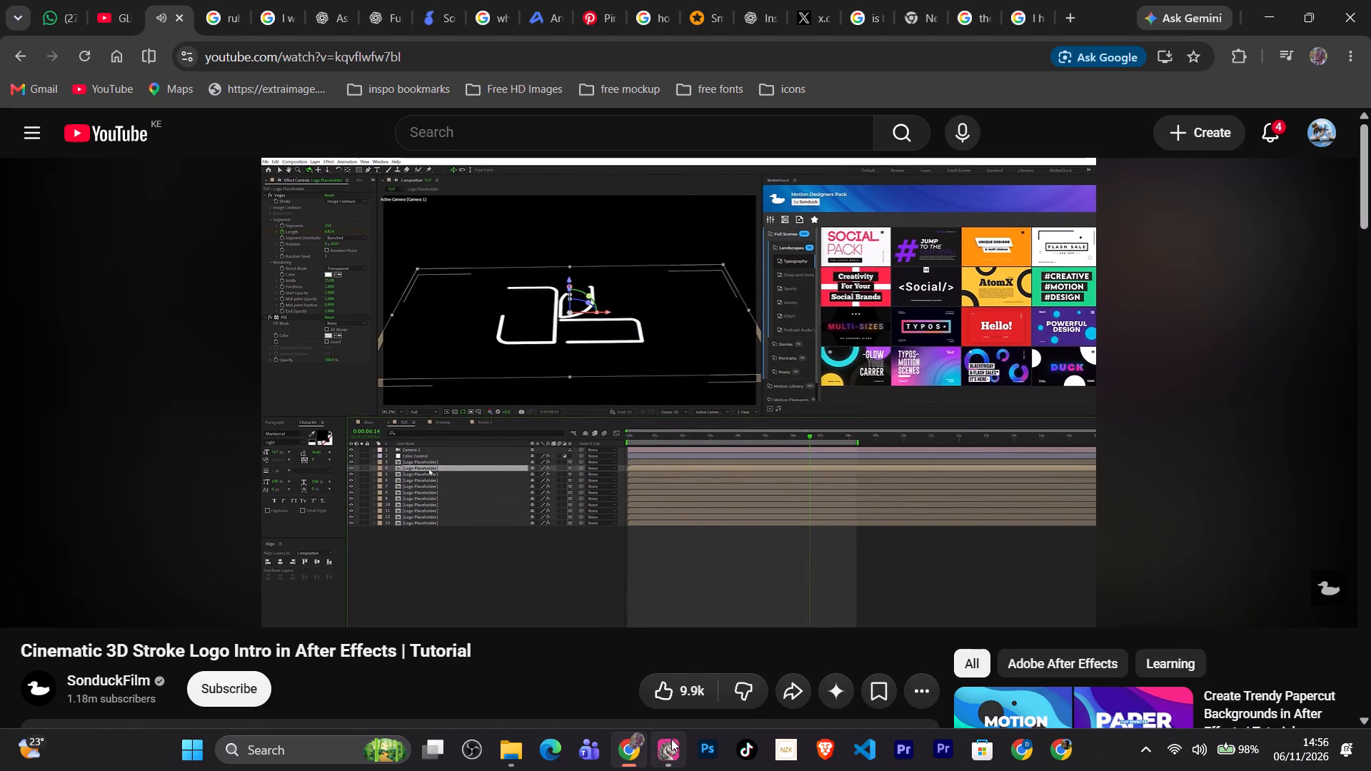
# In EffectCraft, duplicate the original outer navy ring layer 24 times.
pyautogui.click(671, 739)
pyautogui.click(210, 591)
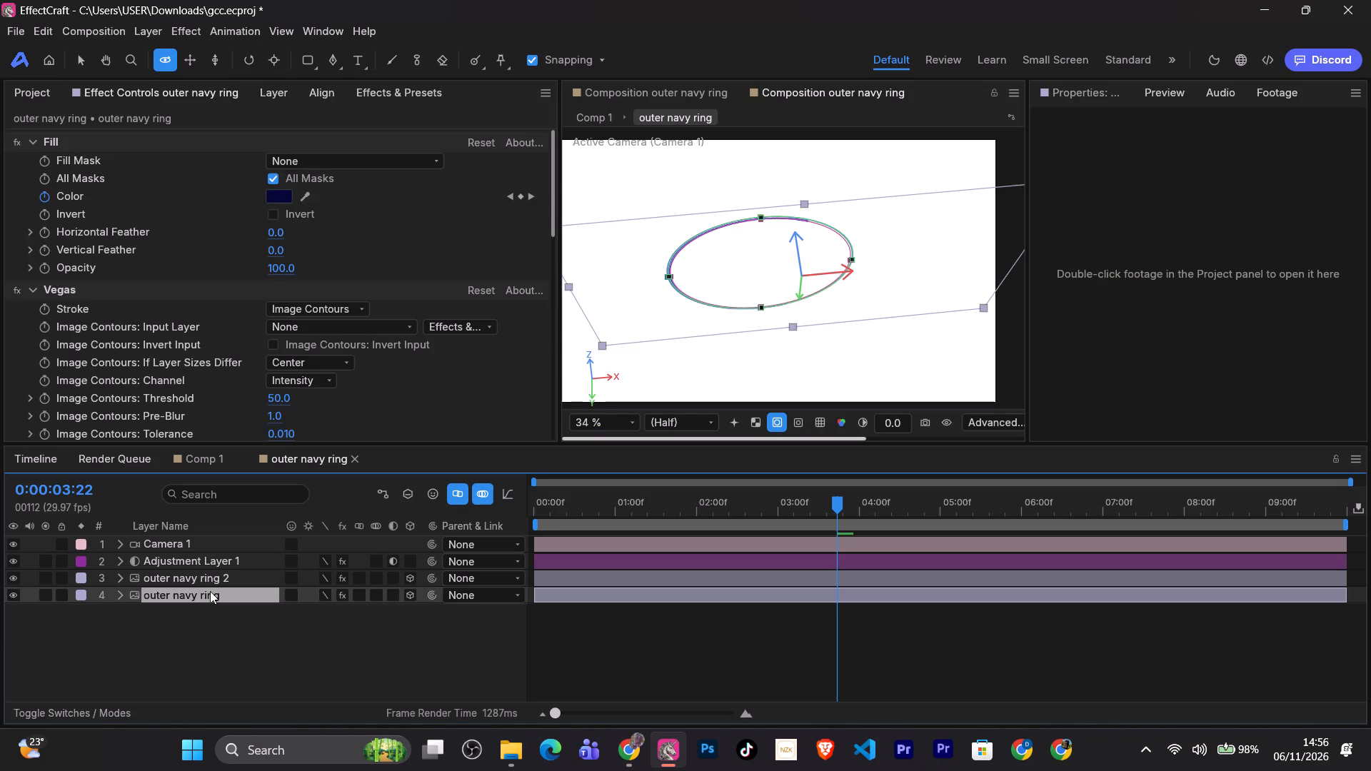
pyautogui.hotkey('ctrl', 'd')
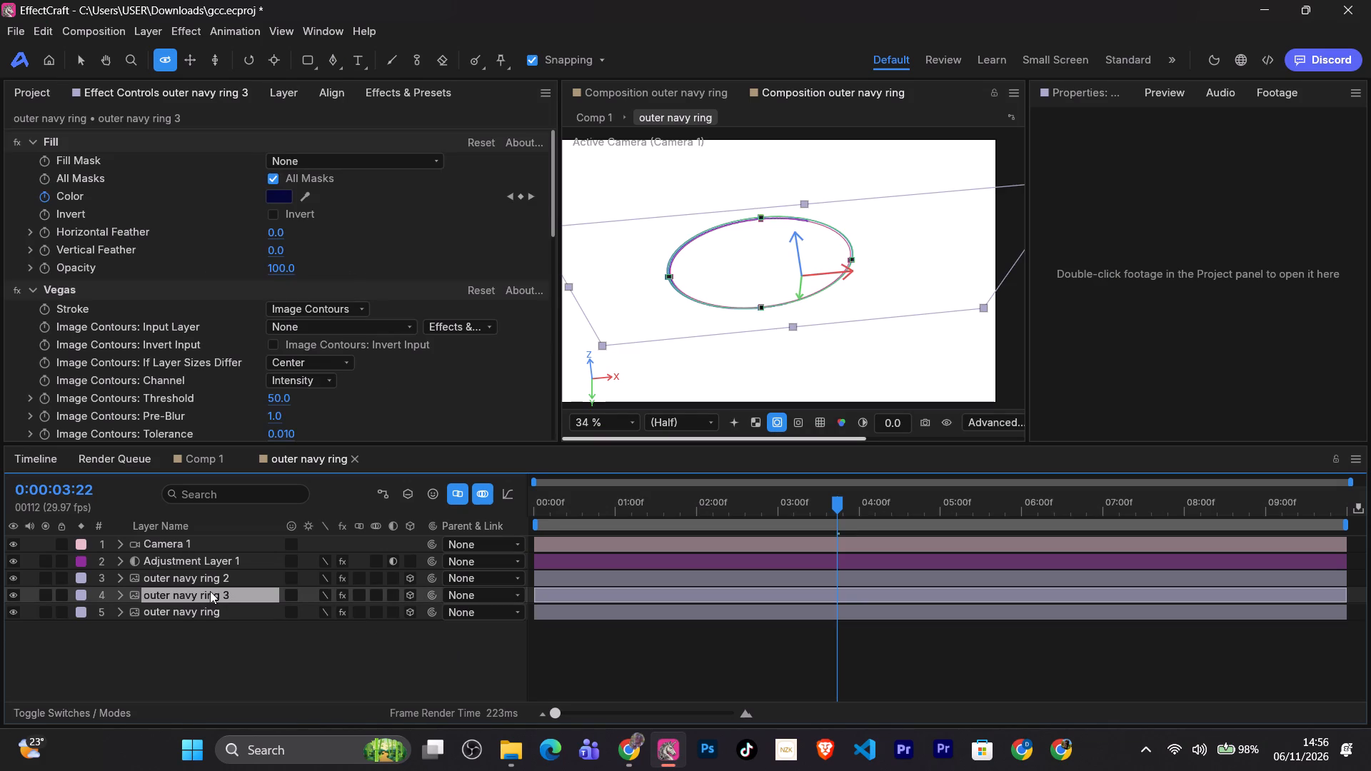
pyautogui.hotkey('ctrl', 'd')
pyautogui.hotkey('ctrl', 'd')
pyautogui.hotkey('ctrl', 'd')
pyautogui.hotkey('ctrl', 'd')
pyautogui.hotkey('ctrl', 'd')
pyautogui.hotkey('ctrl', 'd')
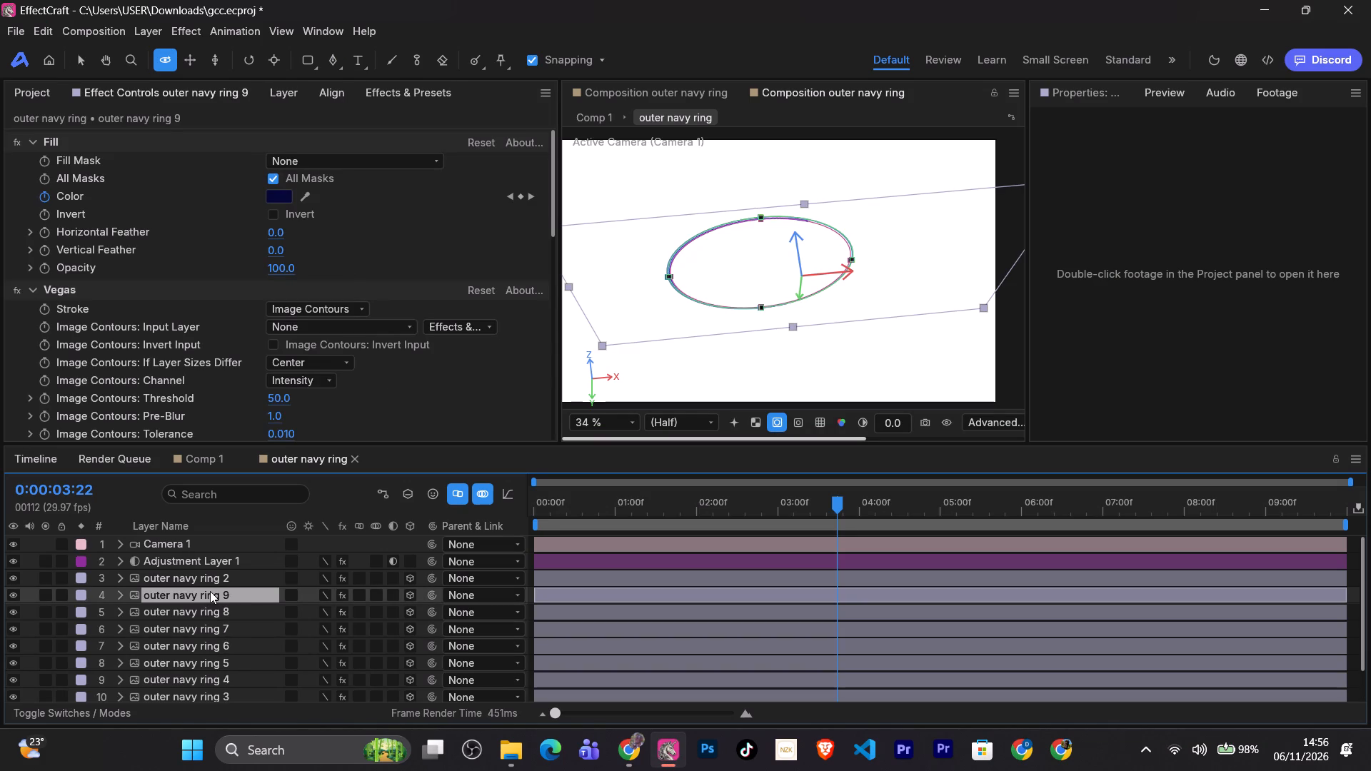
pyautogui.hotkey('ctrl', 'd')
pyautogui.hotkey('ctrl', 'd')
pyautogui.hotkey('ctrl', 'd')
pyautogui.hotkey('ctrl', 'd')
pyautogui.hotkey('ctrl', 'd')
pyautogui.hotkey('ctrl', 'd')
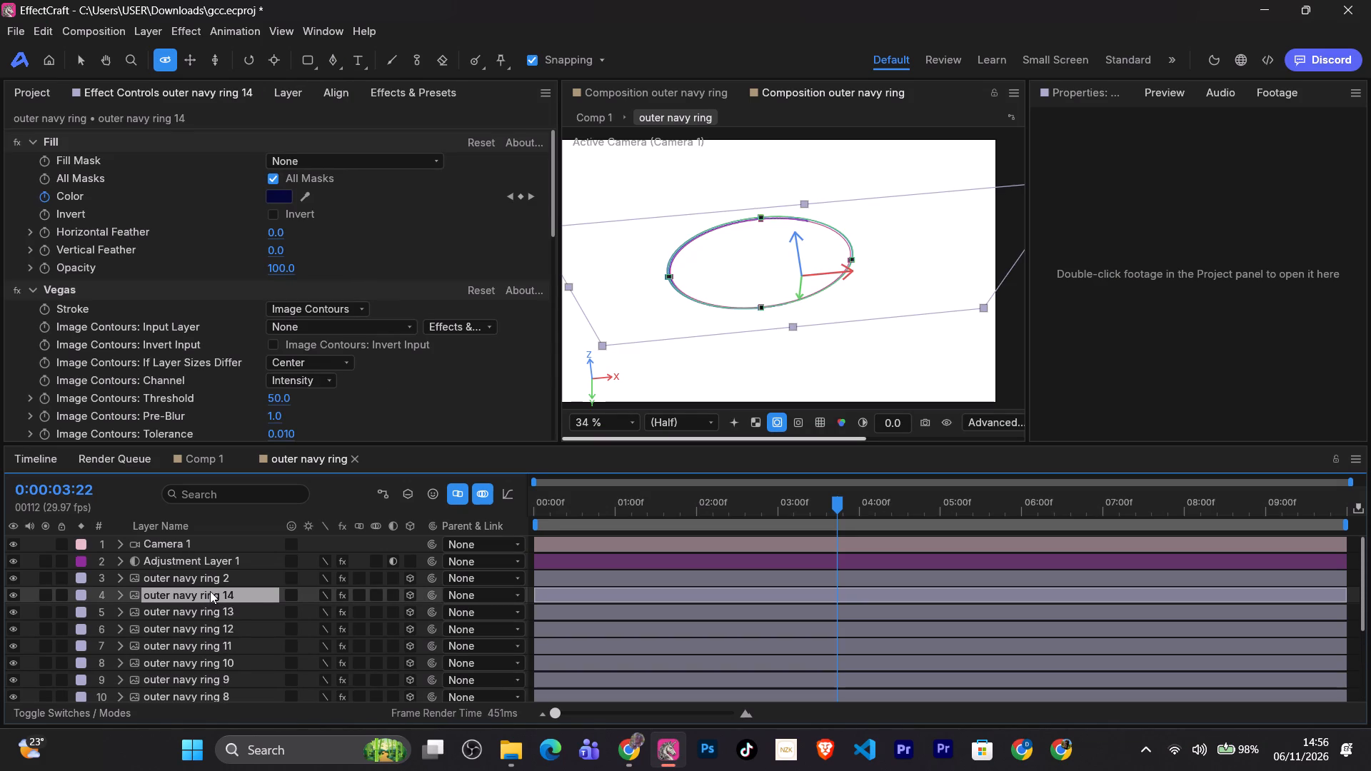
pyautogui.hotkey('ctrl', 'd')
pyautogui.hotkey('ctrl', 'd')
pyautogui.hotkey('ctrl', 'd')
pyautogui.hotkey('ctrl', 'd')
pyautogui.hotkey('ctrl', 'd')
pyautogui.hotkey('ctrl', 'd')
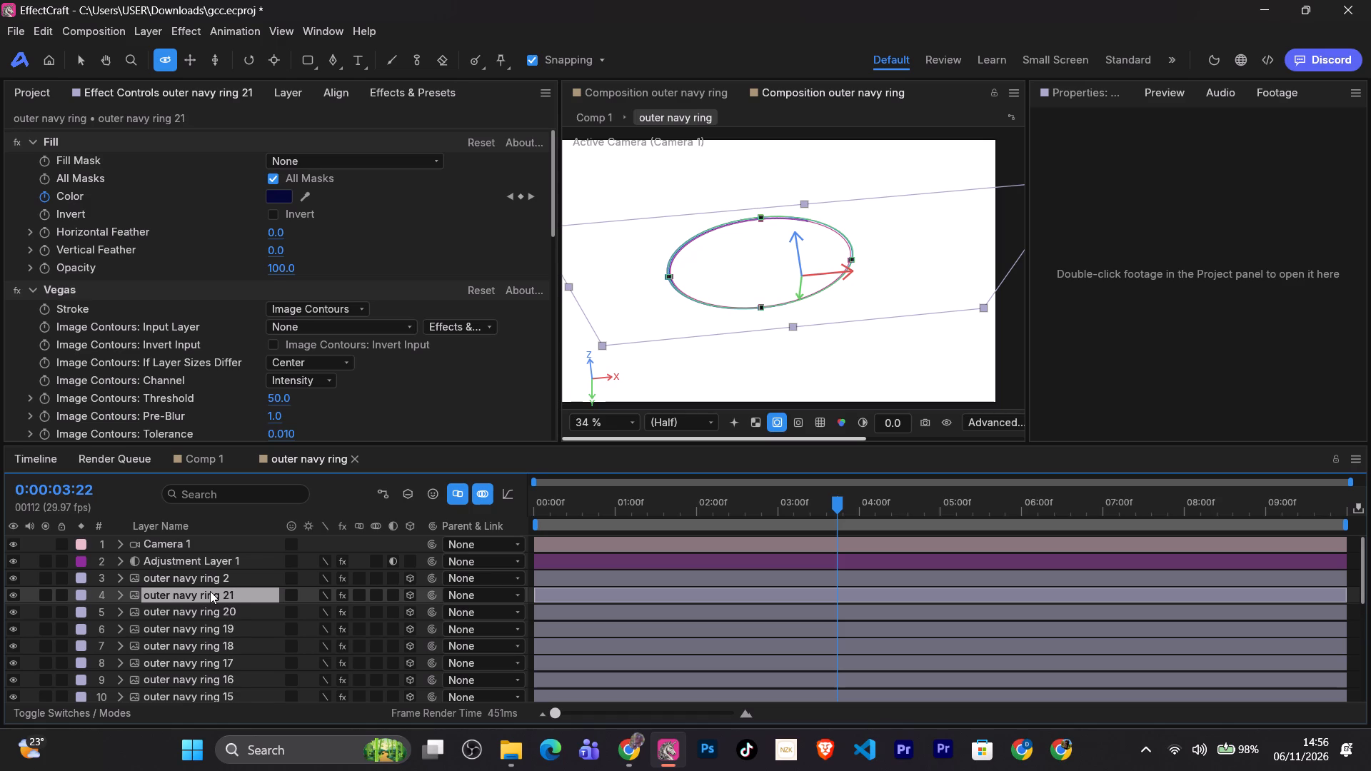
pyautogui.hotkey('ctrl', 'd')
pyautogui.hotkey('ctrl', 'd')
pyautogui.hotkey('ctrl', 'd')
pyautogui.hotkey('ctrl', 'd')
pyautogui.hotkey('ctrl', 'd')
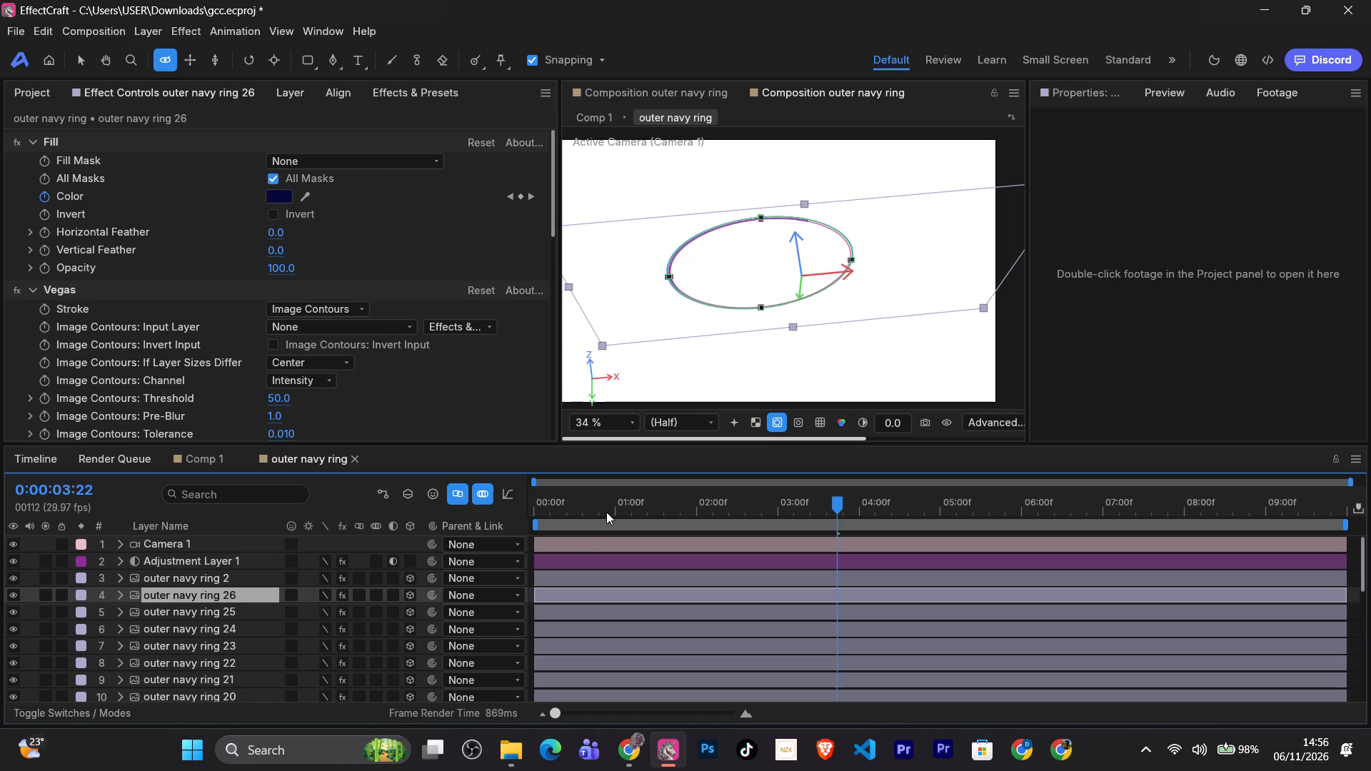
# Orbit Camera 1 around the stacked ring layers, finishing on a low angle that shows the ring as a flattened, slightly tilted ellipse.
pyautogui.click(204, 548)
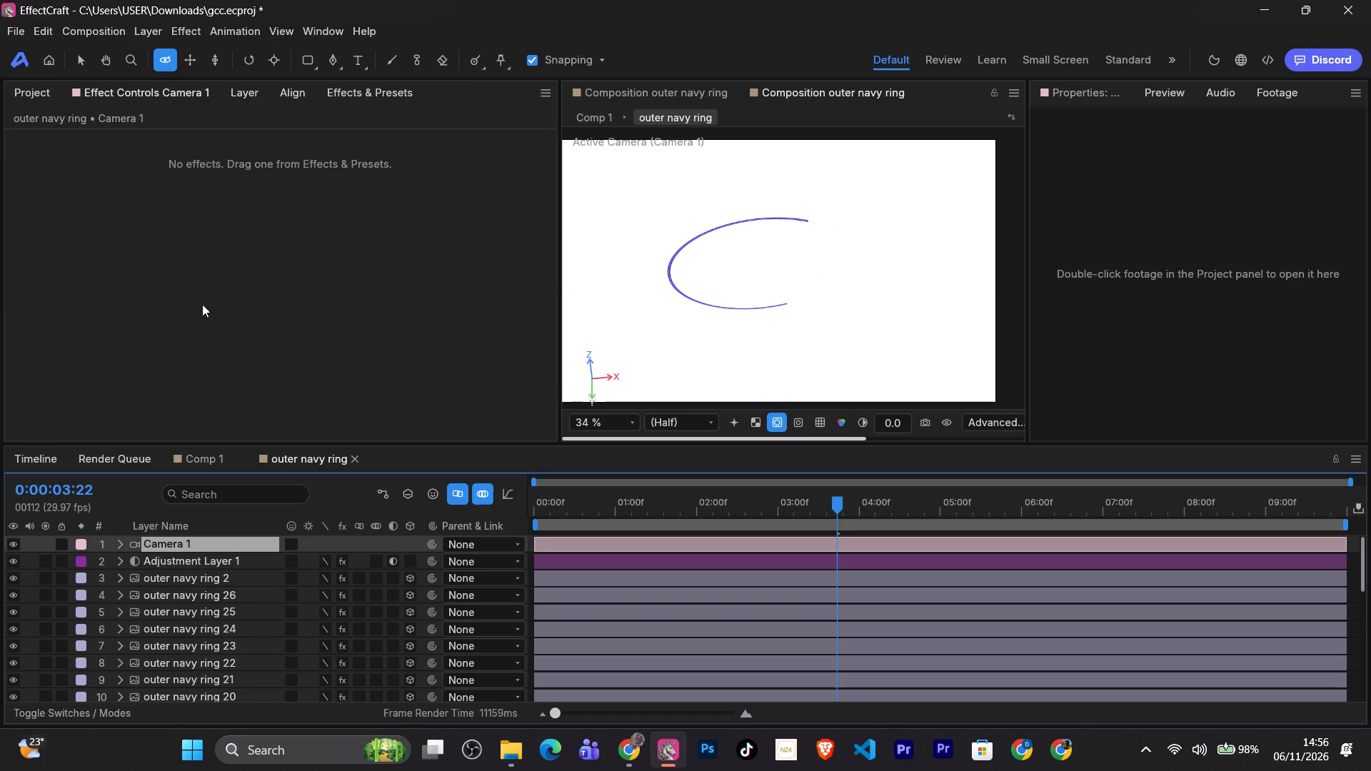
pyautogui.moveTo(763, 302); pyautogui.dragTo(765, 331)
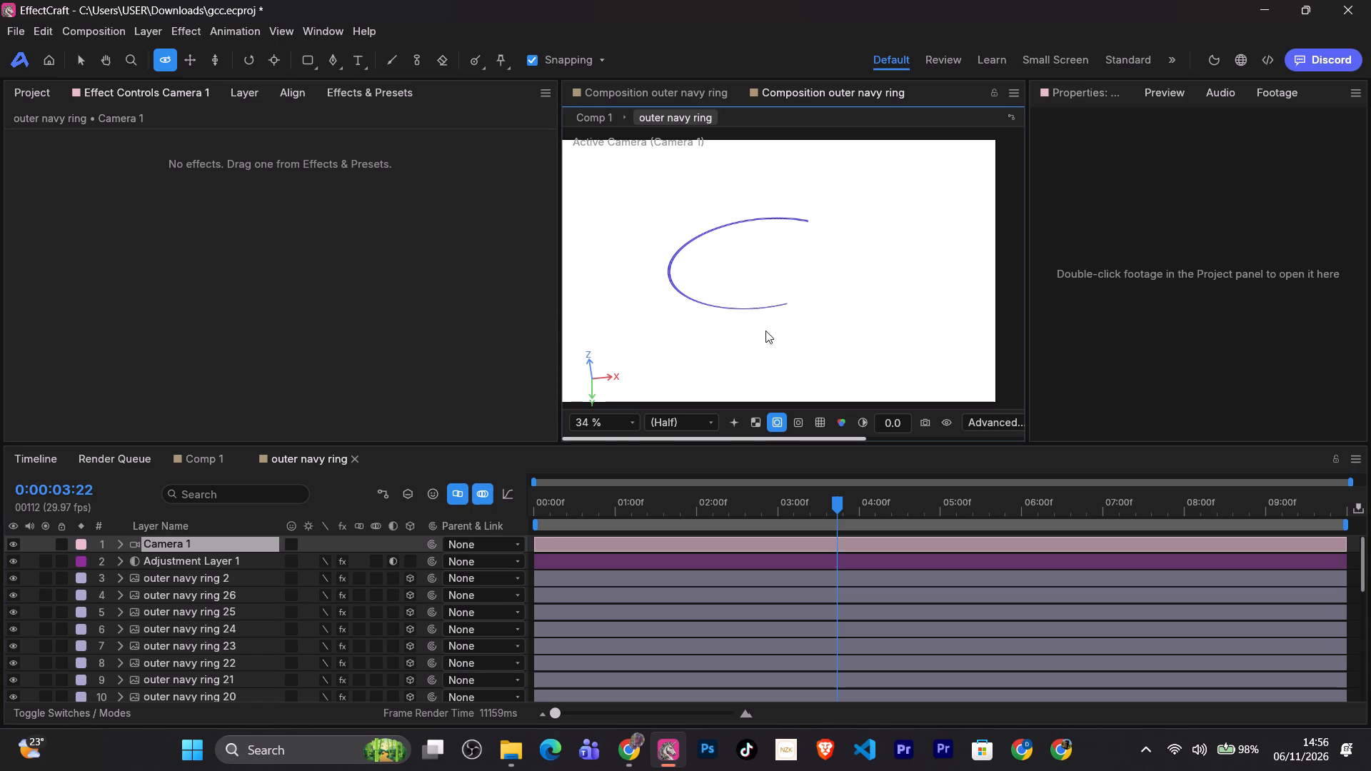
pyautogui.moveTo(765, 331); pyautogui.dragTo(760, 270)
pyautogui.moveTo(737, 266); pyautogui.dragTo(753, 308)
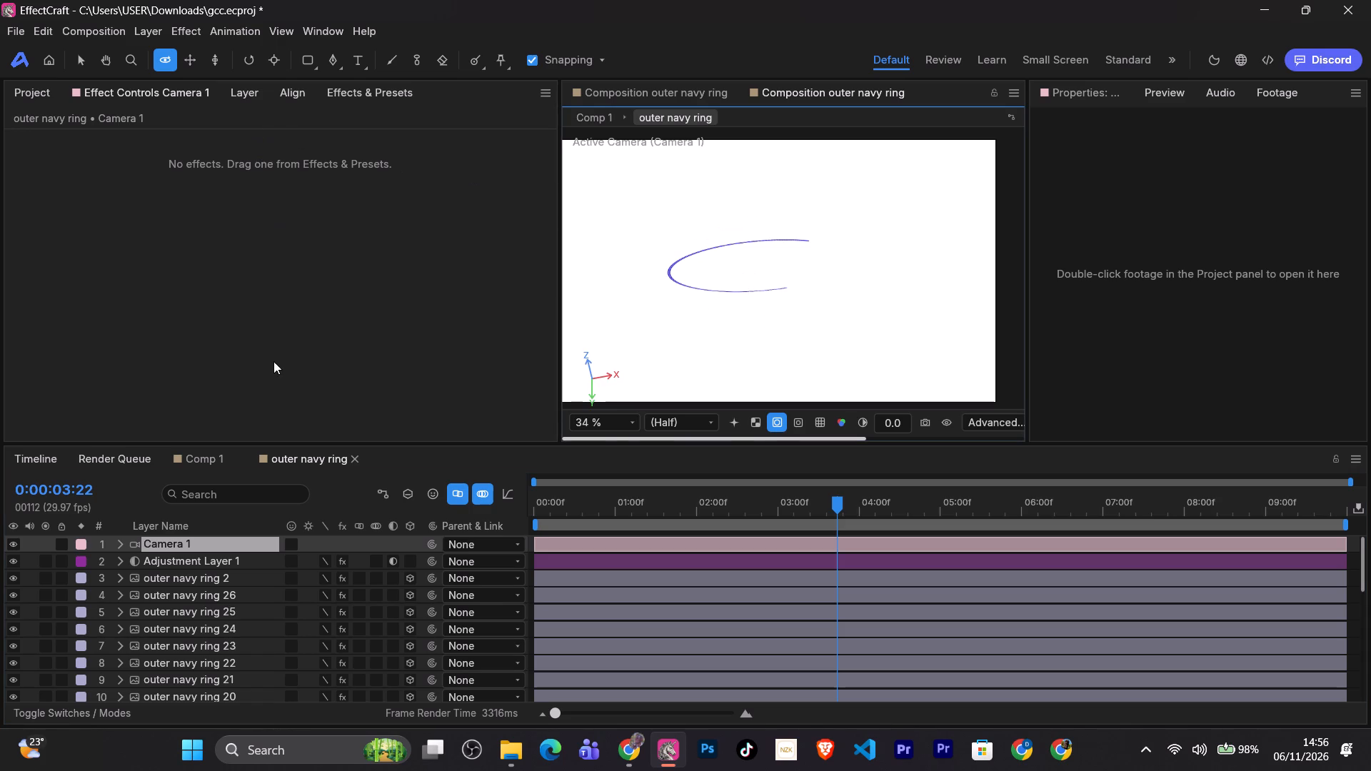
pyautogui.moveTo(770, 298); pyautogui.dragTo(839, 298)
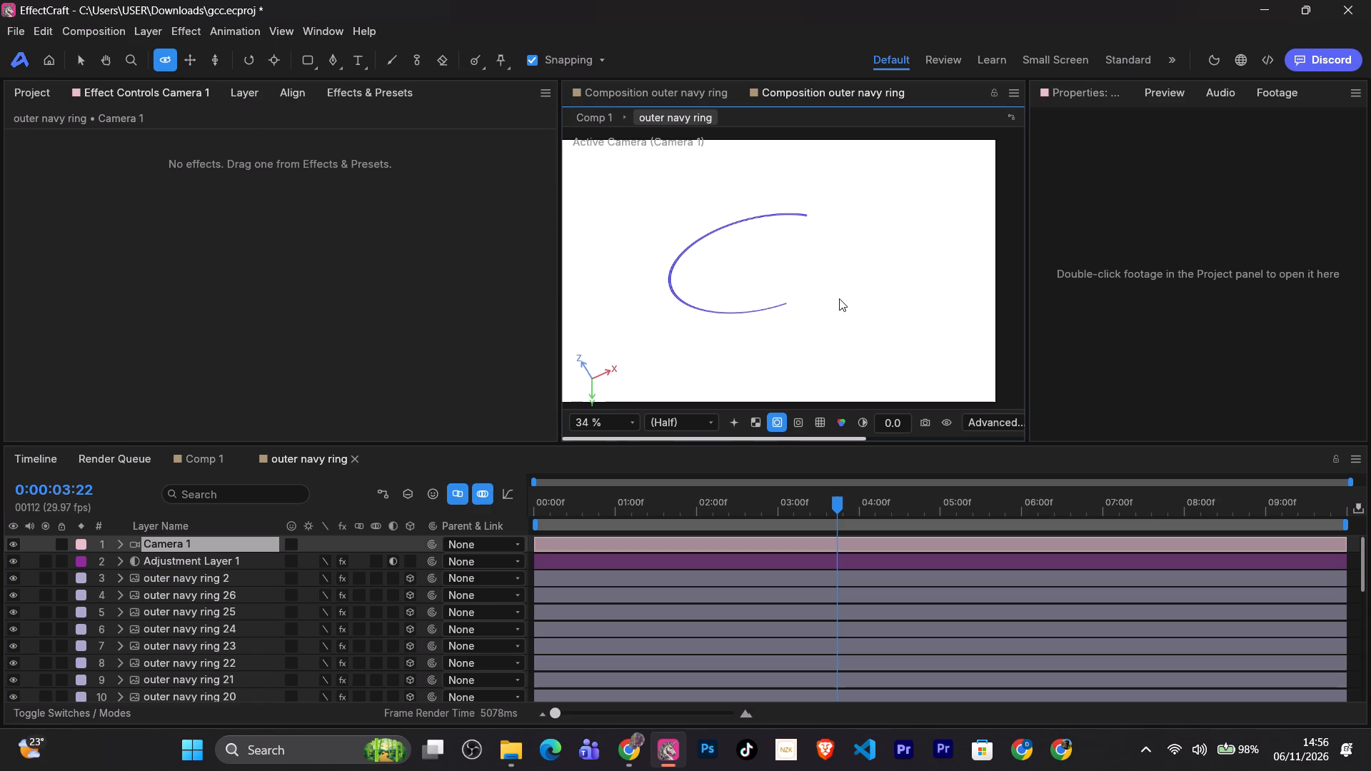
pyautogui.moveTo(839, 298); pyautogui.dragTo(845, 298)
pyautogui.moveTo(845, 298); pyautogui.dragTo(738, 317)
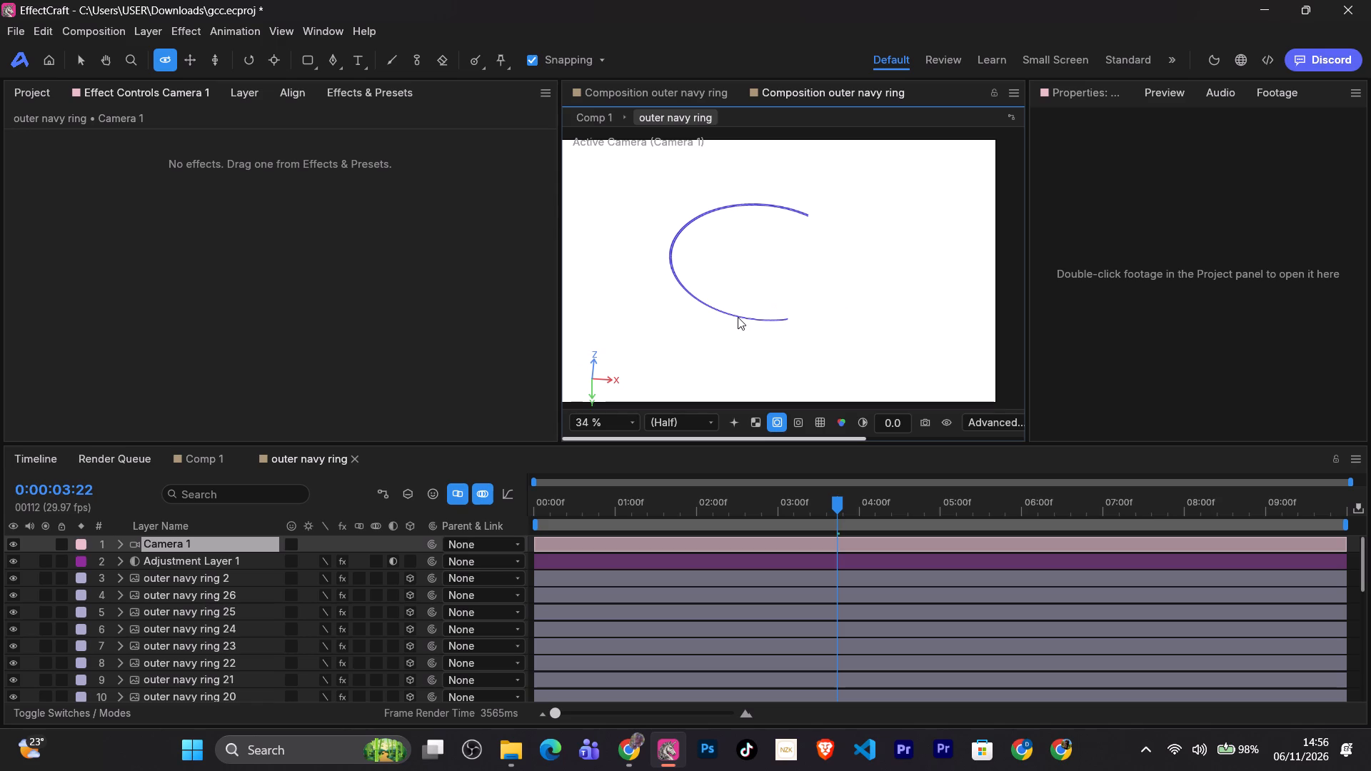
pyautogui.moveTo(738, 317); pyautogui.dragTo(747, 316)
pyautogui.moveTo(747, 316); pyautogui.dragTo(750, 263)
pyautogui.moveTo(750, 263); pyautogui.dragTo(750, 241)
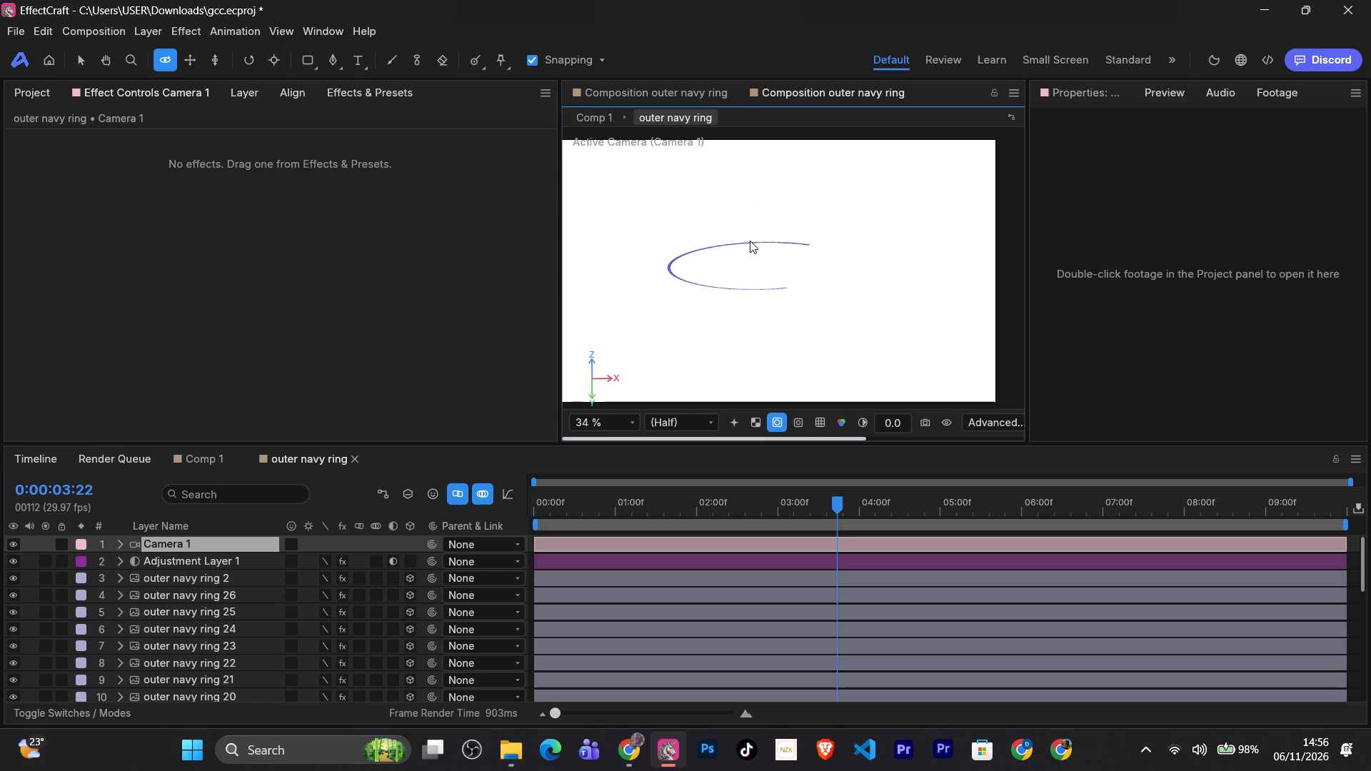
pyautogui.moveTo(750, 241); pyautogui.dragTo(750, 248)
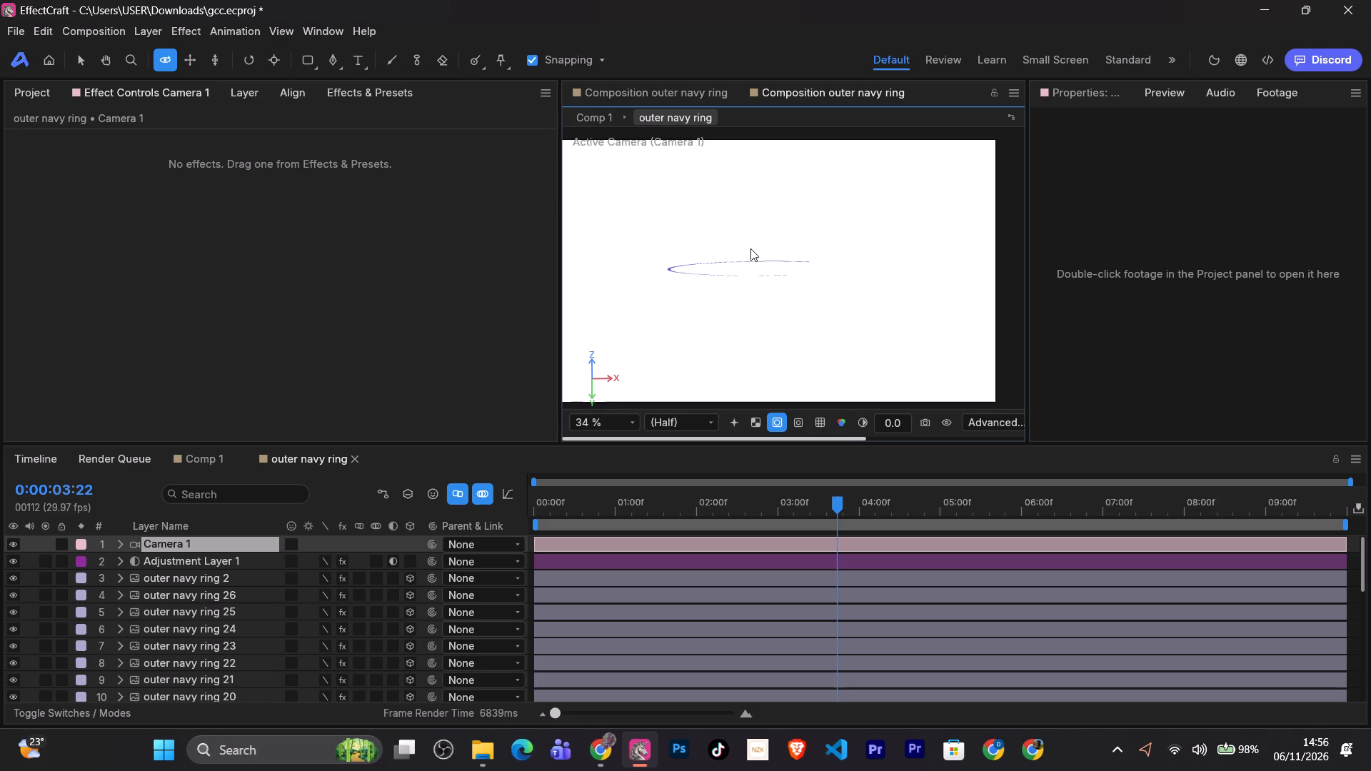
pyautogui.moveTo(750, 248); pyautogui.dragTo(751, 313)
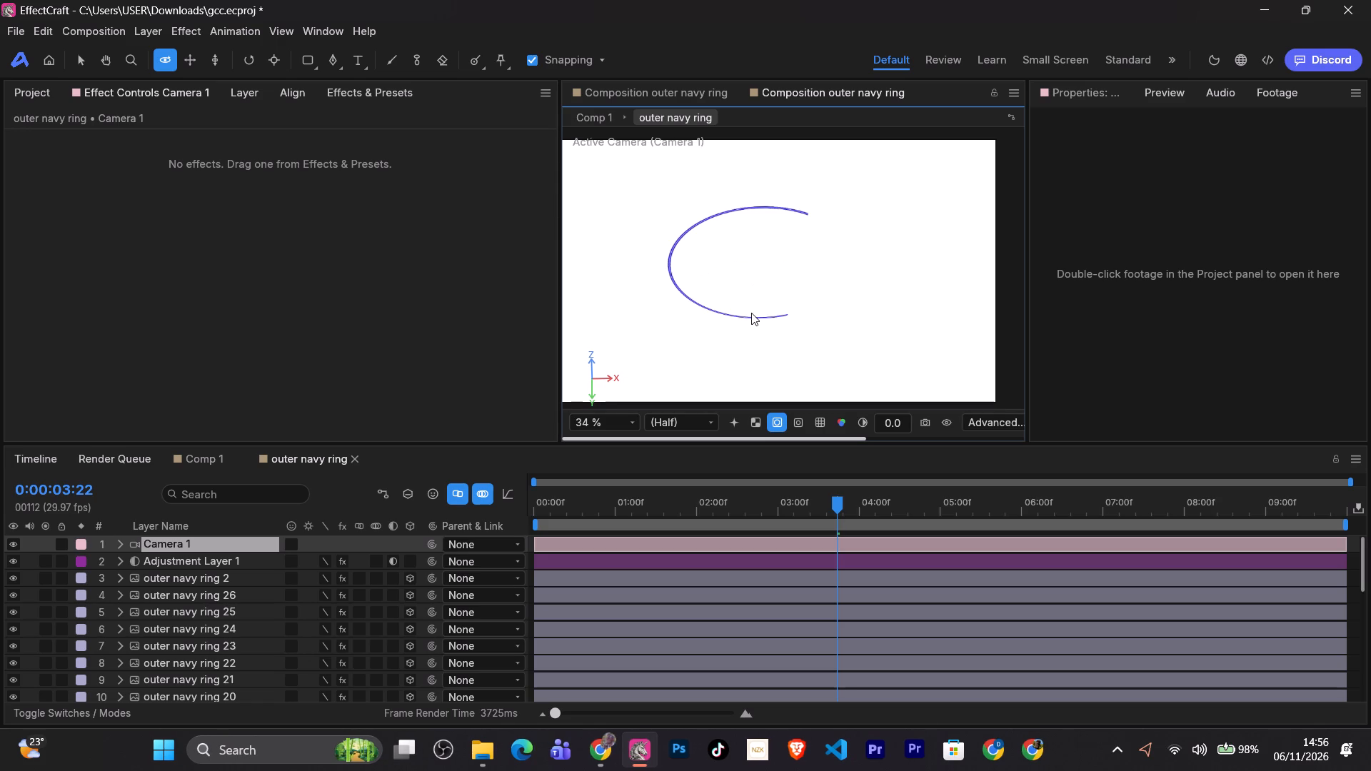
pyautogui.moveTo(751, 313); pyautogui.dragTo(751, 297)
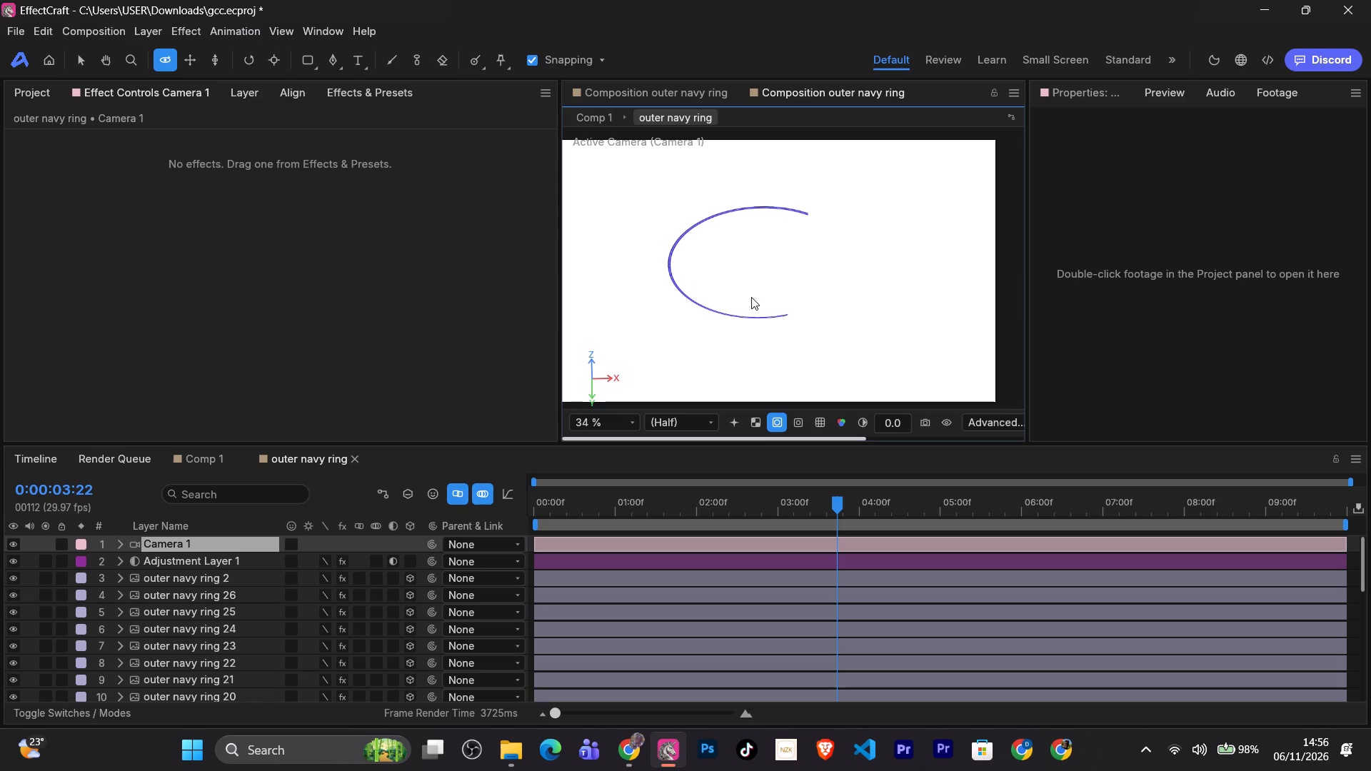
pyautogui.moveTo(751, 297); pyautogui.dragTo(758, 273)
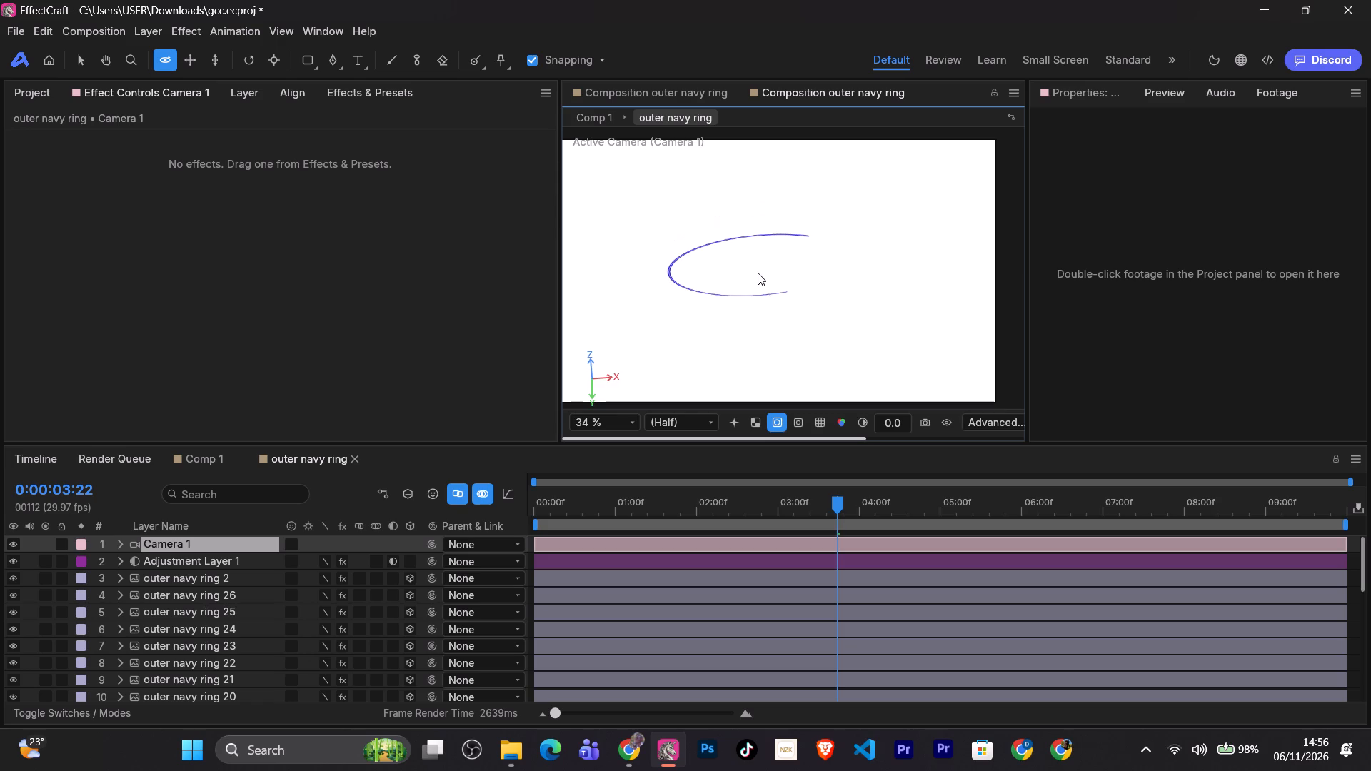
pyautogui.moveTo(758, 273); pyautogui.dragTo(760, 281)
# Preview the ring animation from 0:00:03:22.
pyautogui.press('space')
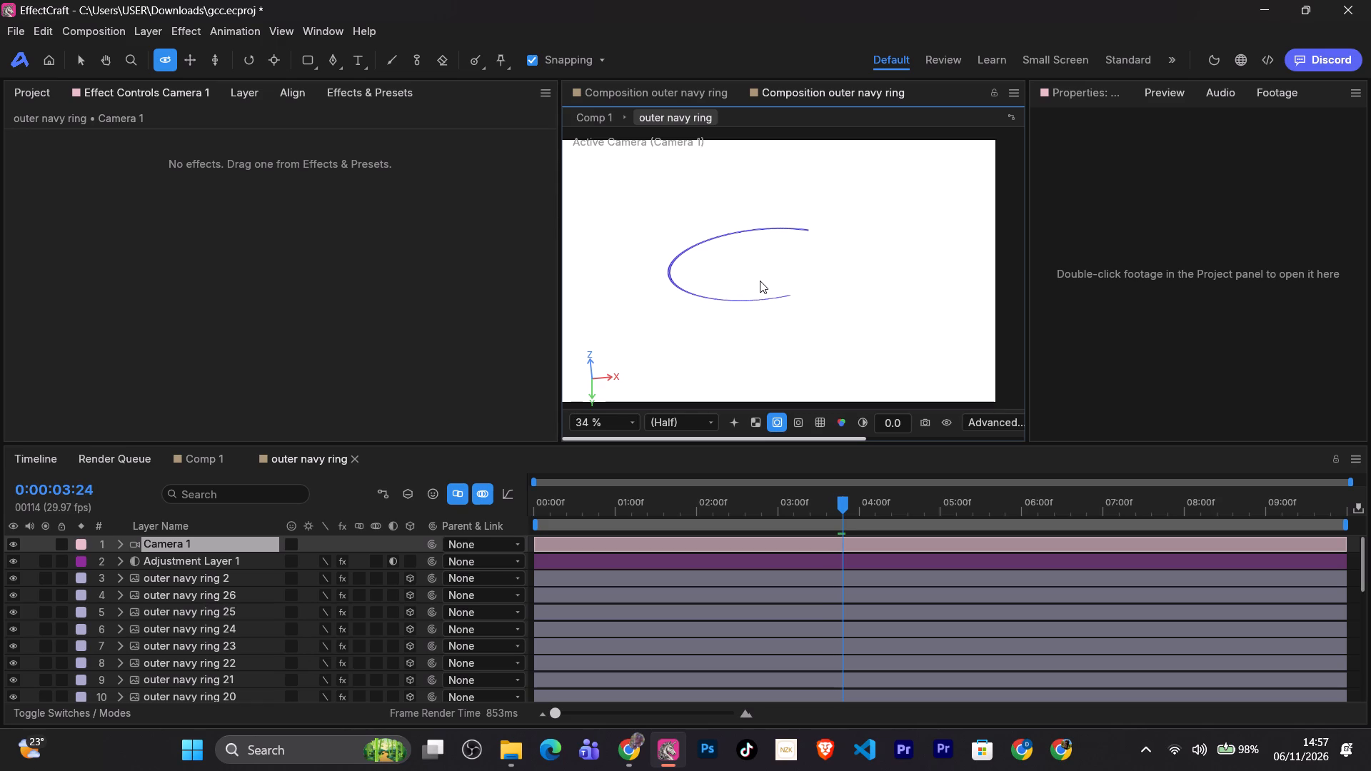
# Switch to Chrome and play the tutorial on to 3:12 to examine how the duplicated logo layers build the 3D stroke.
pyautogui.click(625, 738)
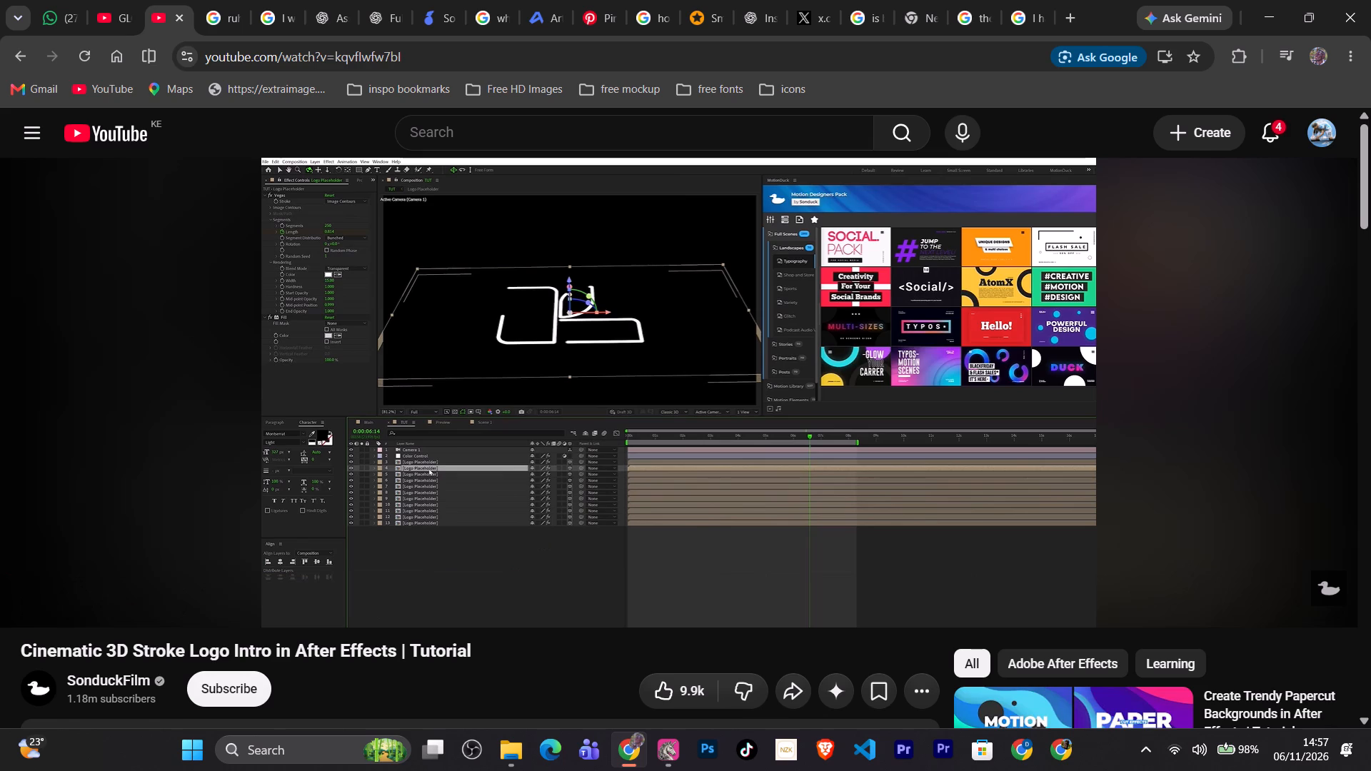
pyautogui.click(613, 371)
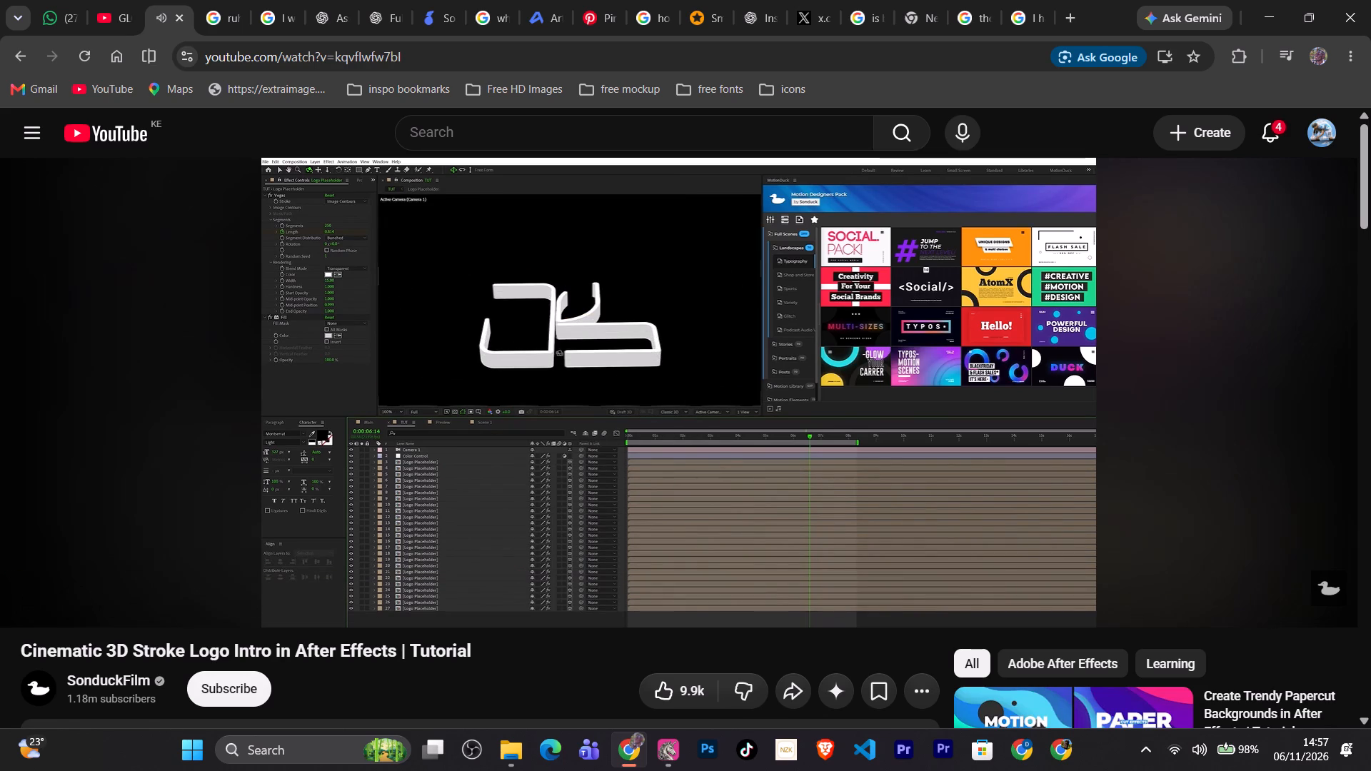
pyautogui.click(568, 394)
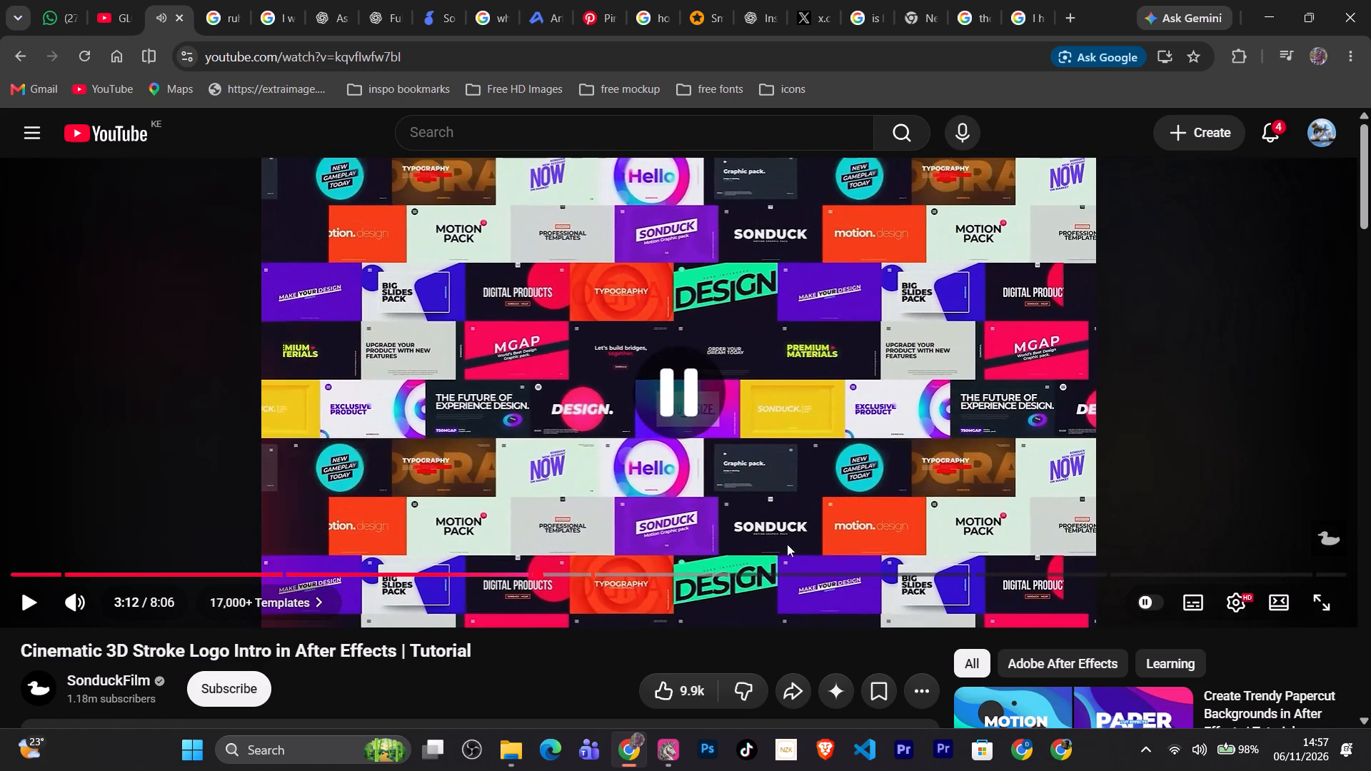
# Switch back to EffectCraft and preview the ring animation from the start of the timeline.
pyautogui.click(667, 758)
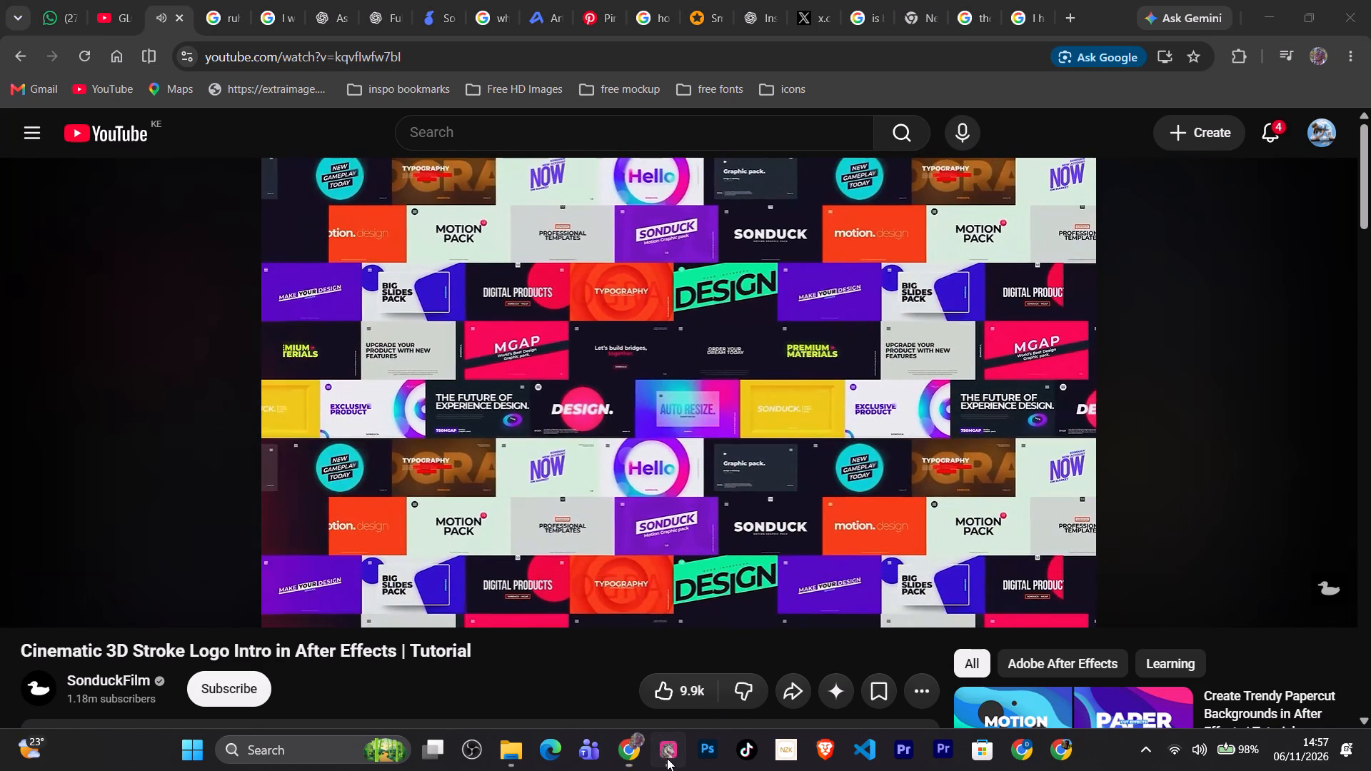
pyautogui.moveTo(839, 506); pyautogui.dragTo(667, 758)
pyautogui.moveTo(667, 758); pyautogui.dragTo(491, 513)
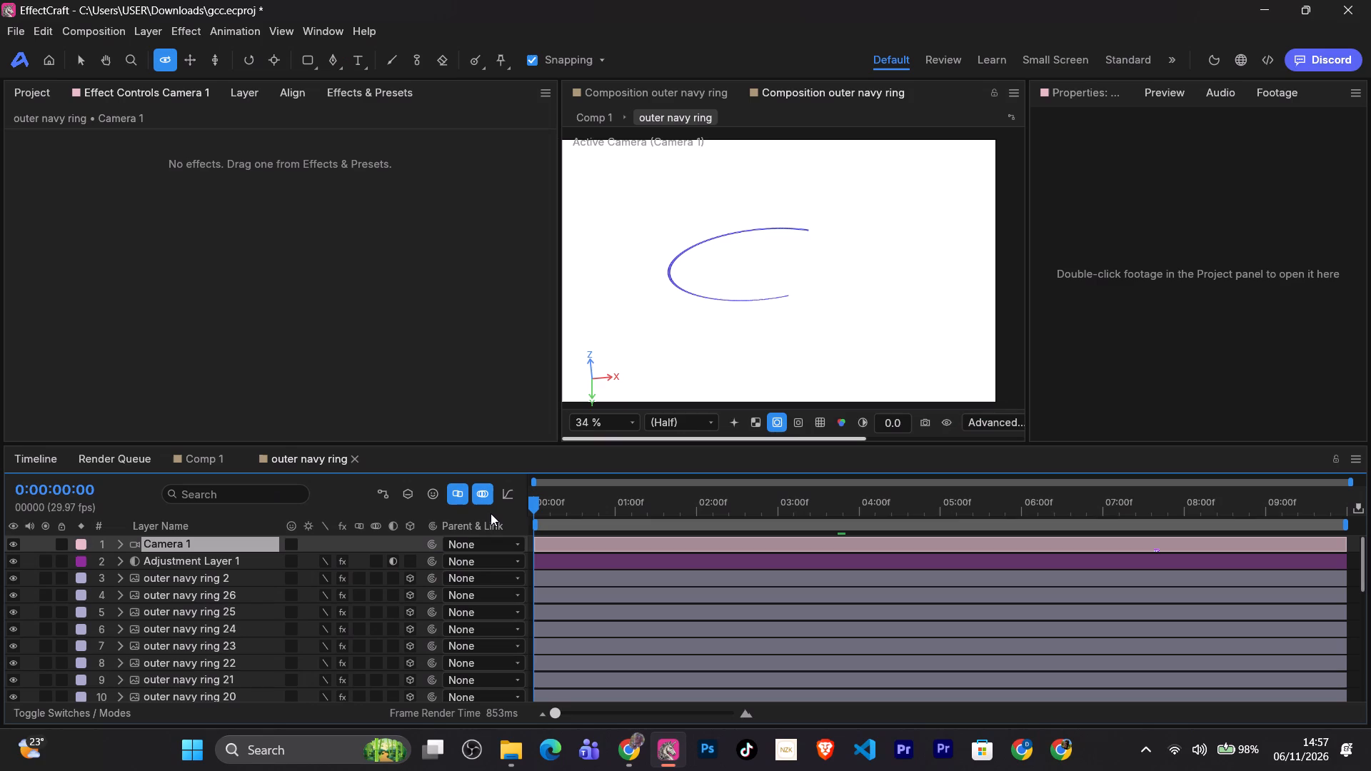
pyautogui.press('space')
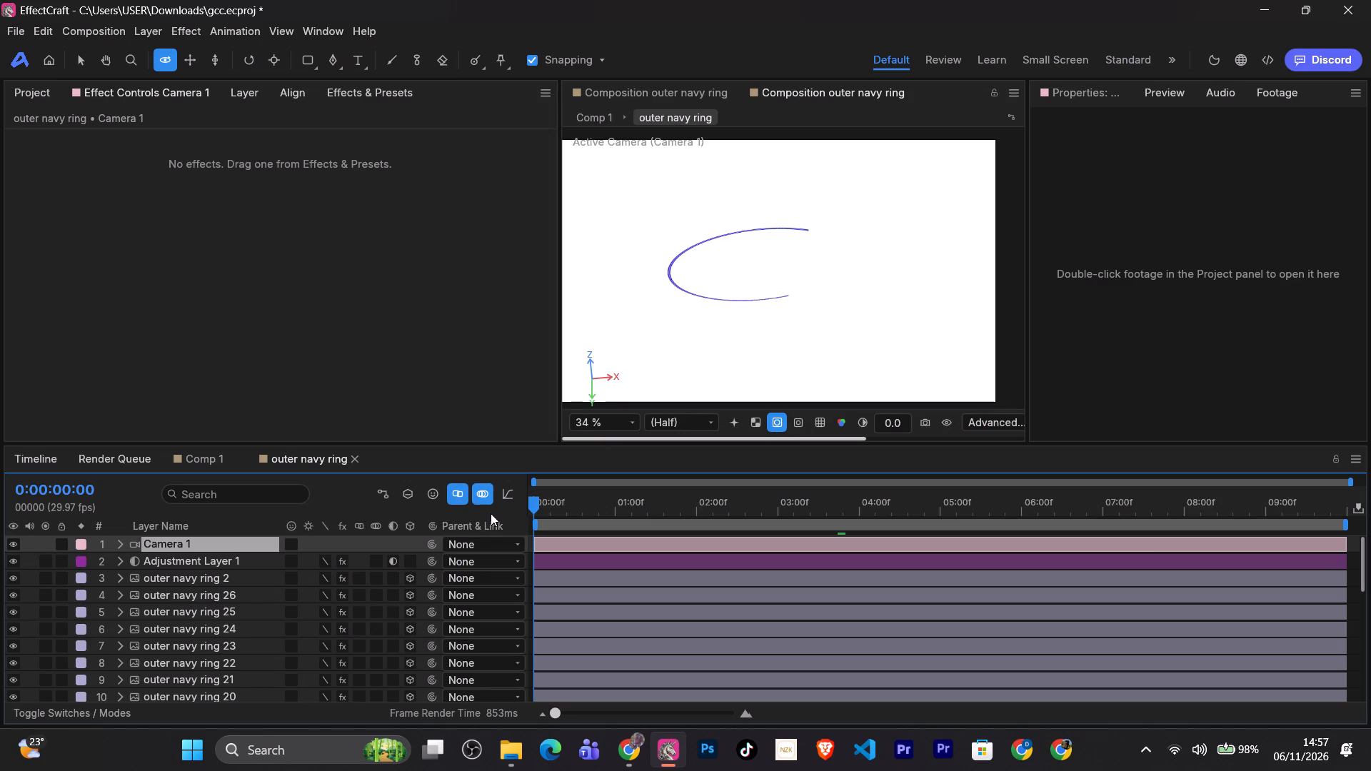